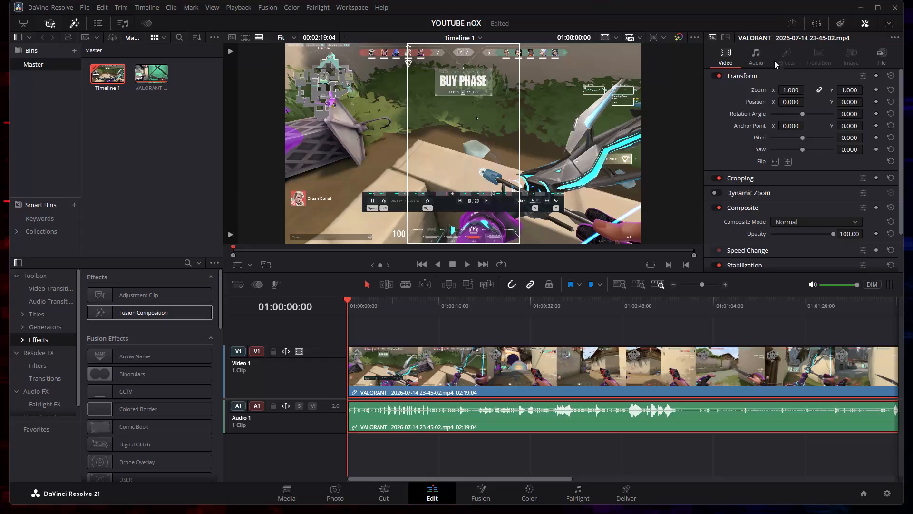
Lower the VALORANT clip's audio volume to -14.7, playing the timeline from the start to judge the level.
click(758, 51)
drag(820, 89, 816, 90)
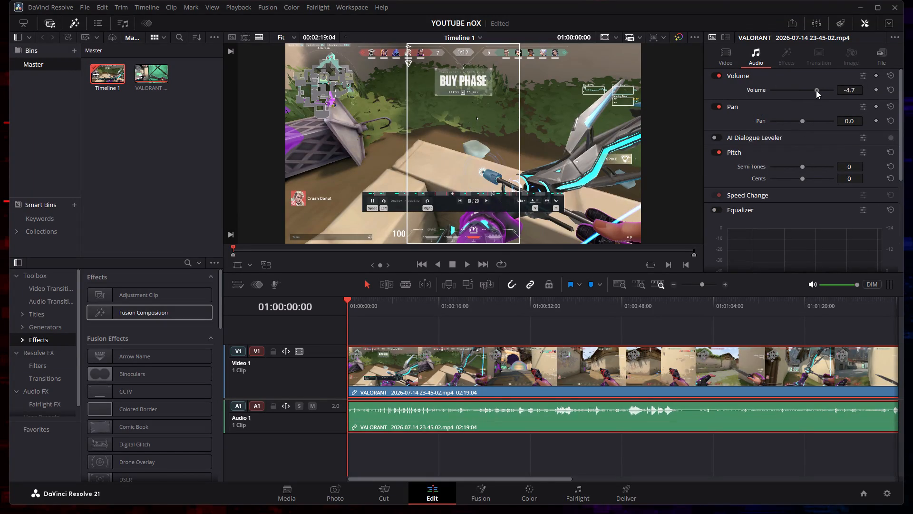
drag(816, 90, 806, 92)
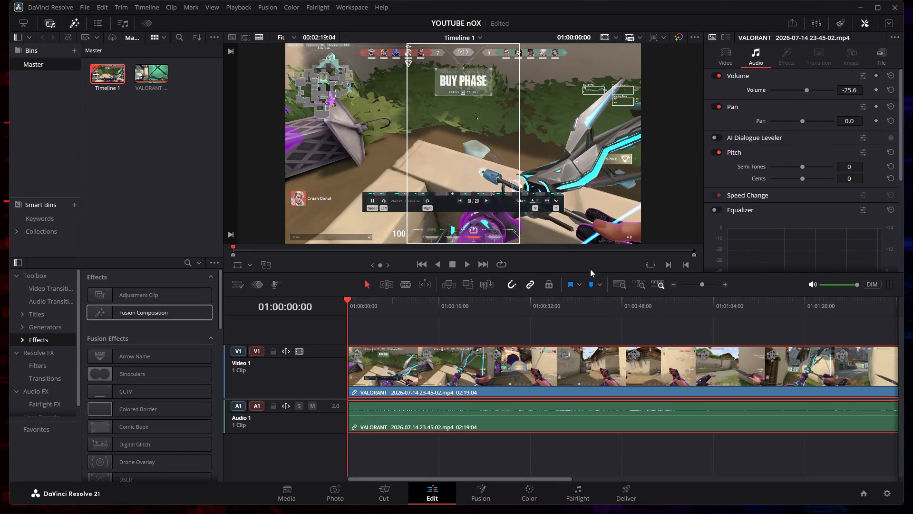
click(467, 267)
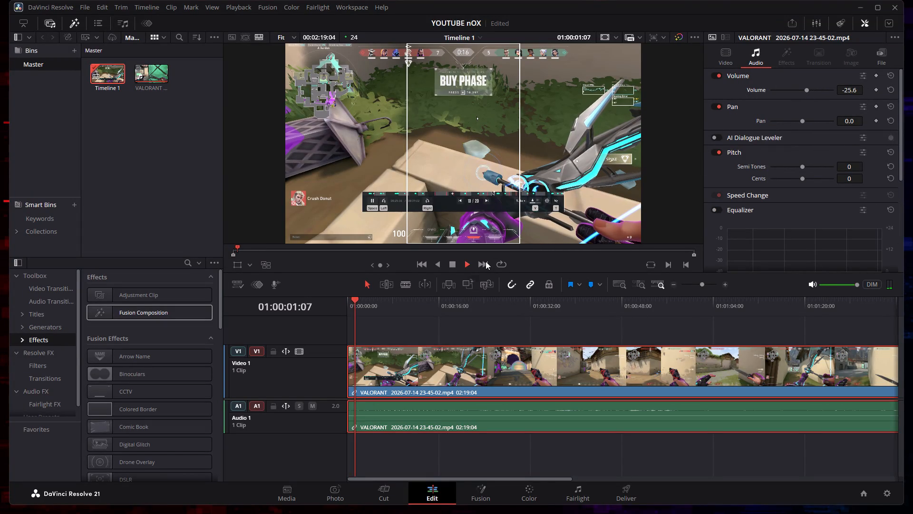
drag(805, 90, 811, 90)
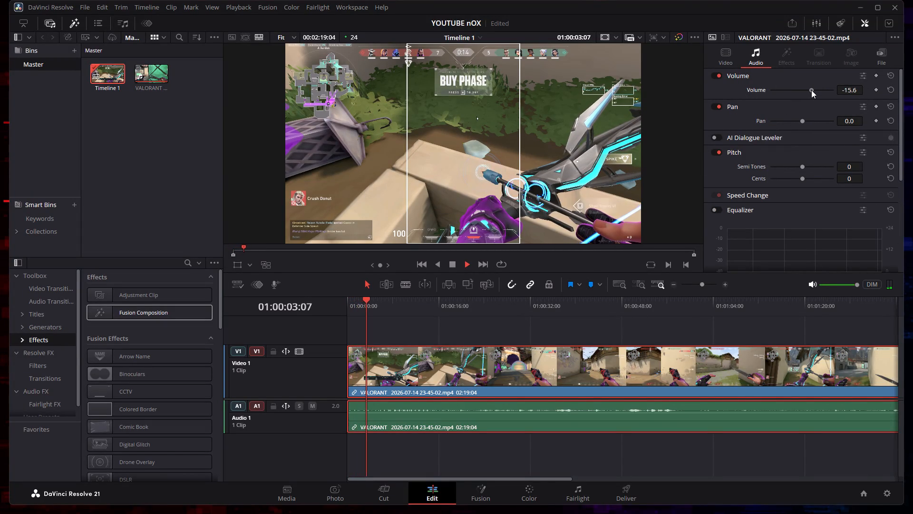
drag(811, 90, 815, 89)
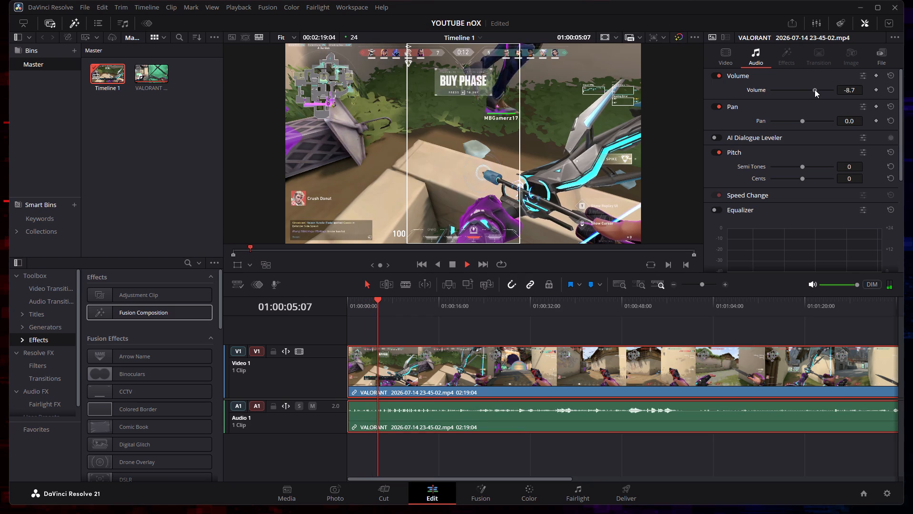
drag(815, 89, 814, 89)
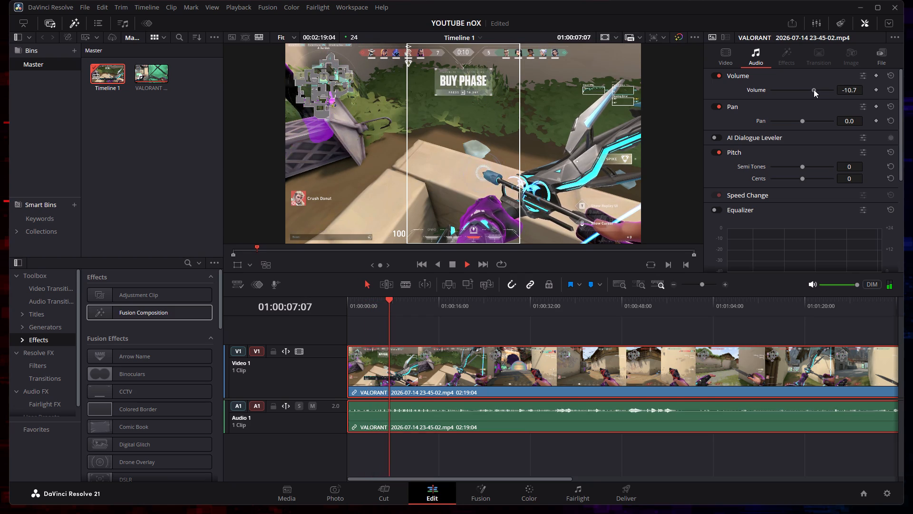
drag(814, 89, 812, 89)
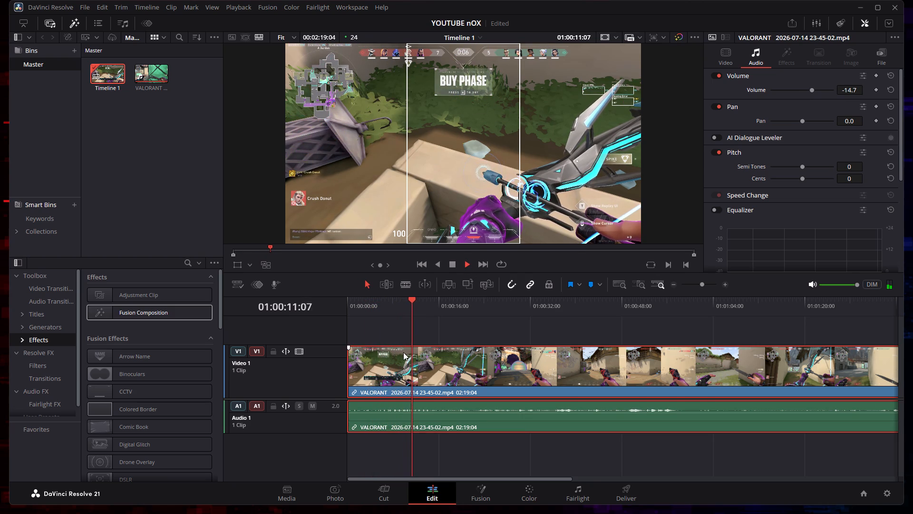
Scrub the timeline from its start to about 01:00:28, and play the gameplay from about 01:00:26 to review it.
drag(417, 298, 350, 302)
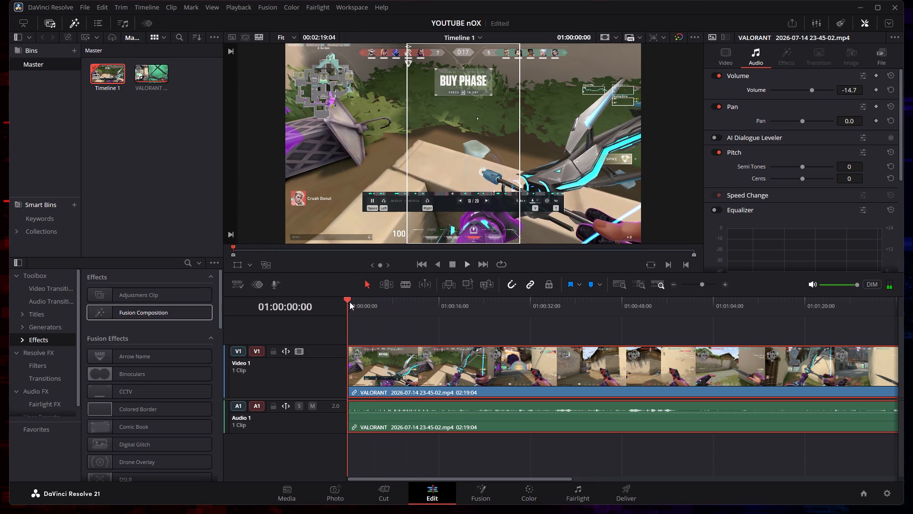
drag(350, 302, 470, 293)
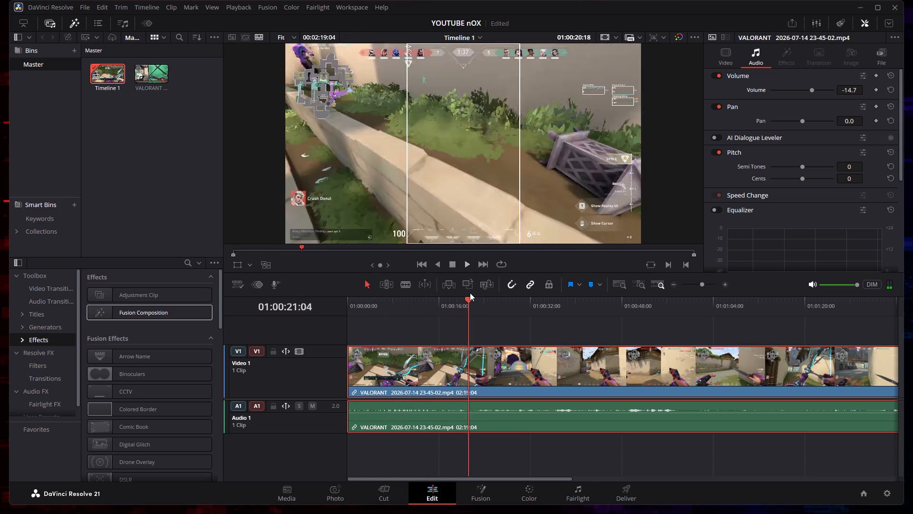
drag(470, 293, 498, 289)
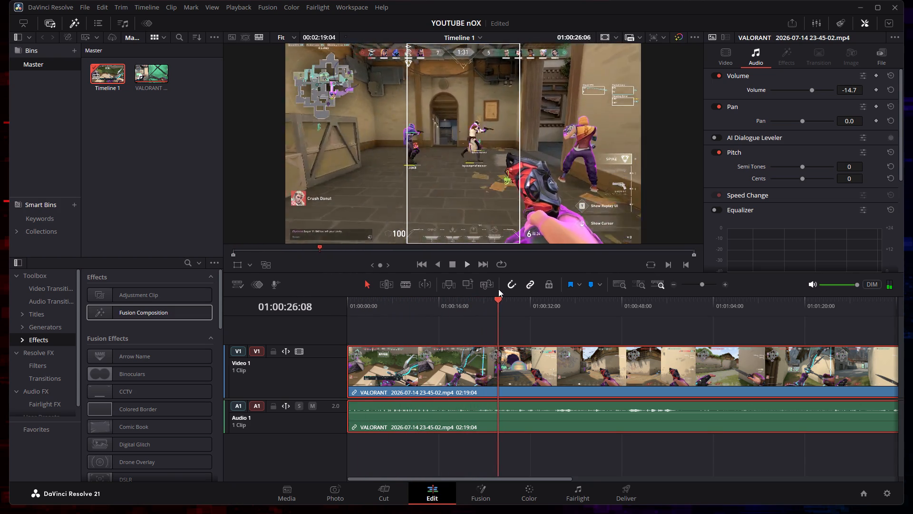
drag(498, 289, 511, 287)
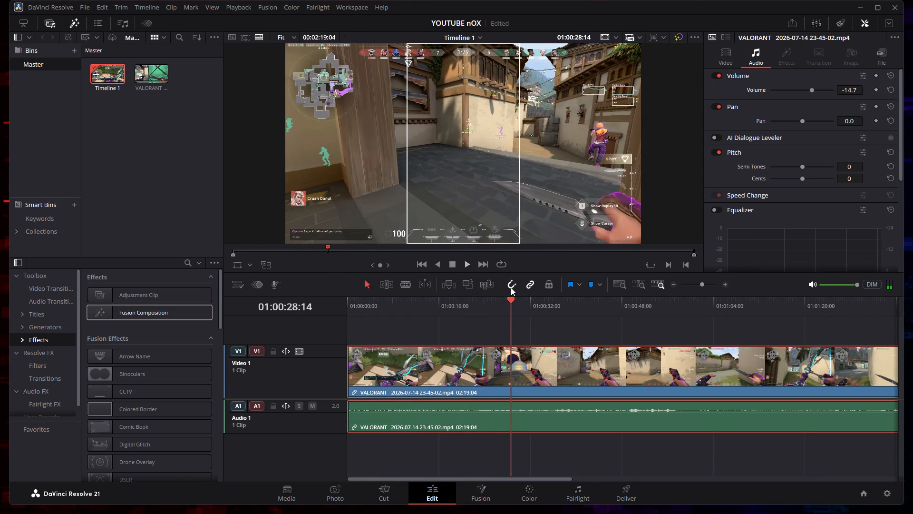
drag(511, 287, 501, 287)
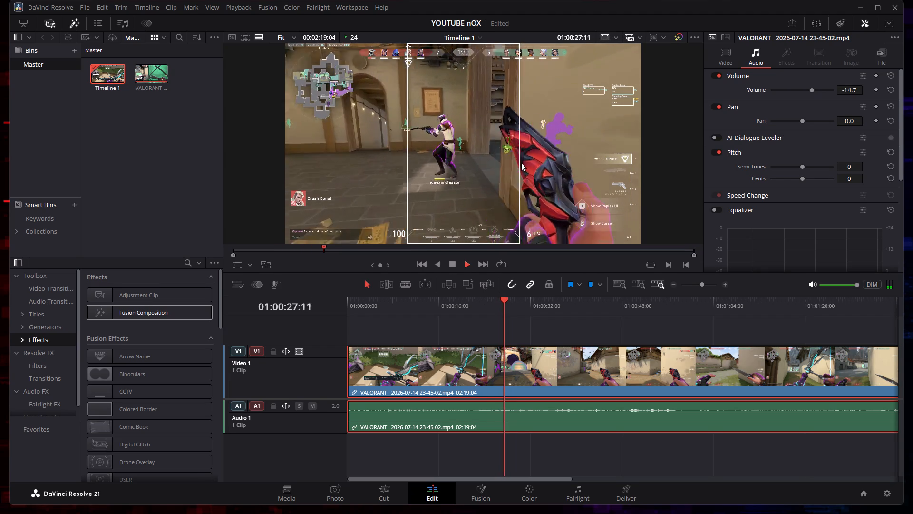
click(521, 163)
drag(516, 163, 524, 164)
drag(476, 168, 467, 168)
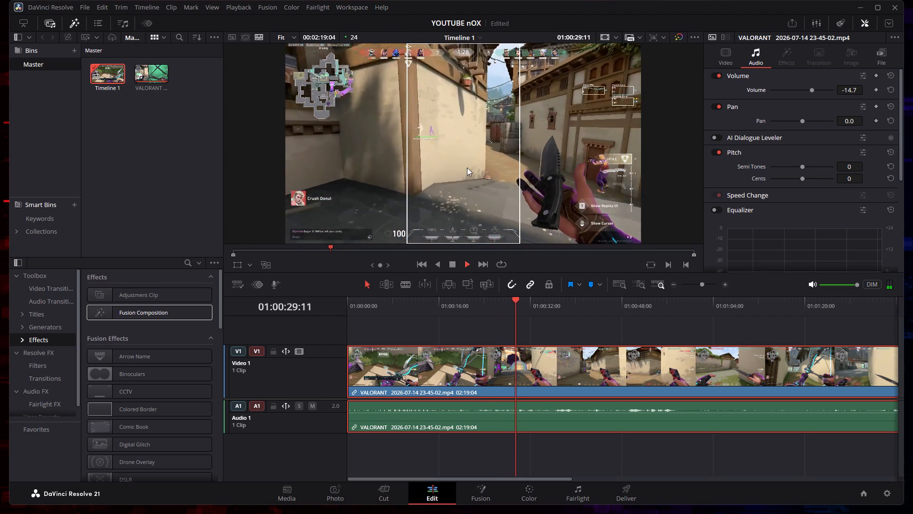
drag(467, 168, 459, 168)
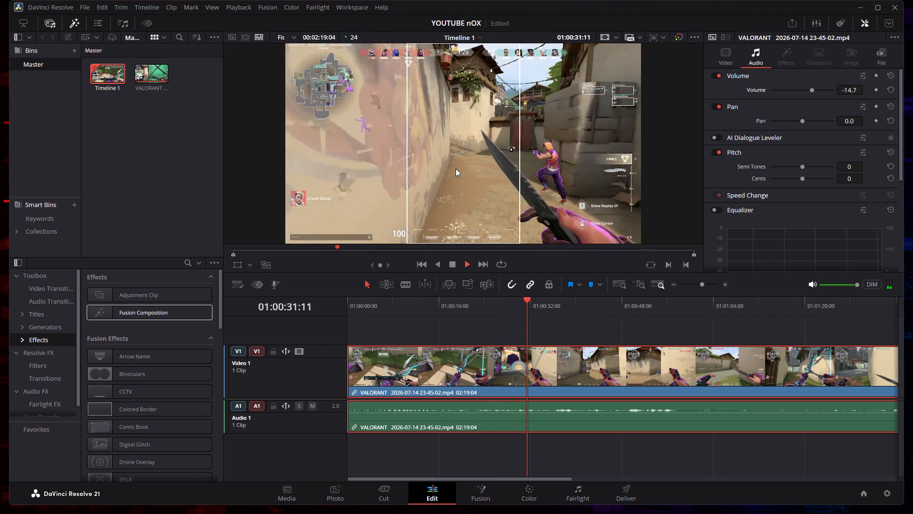
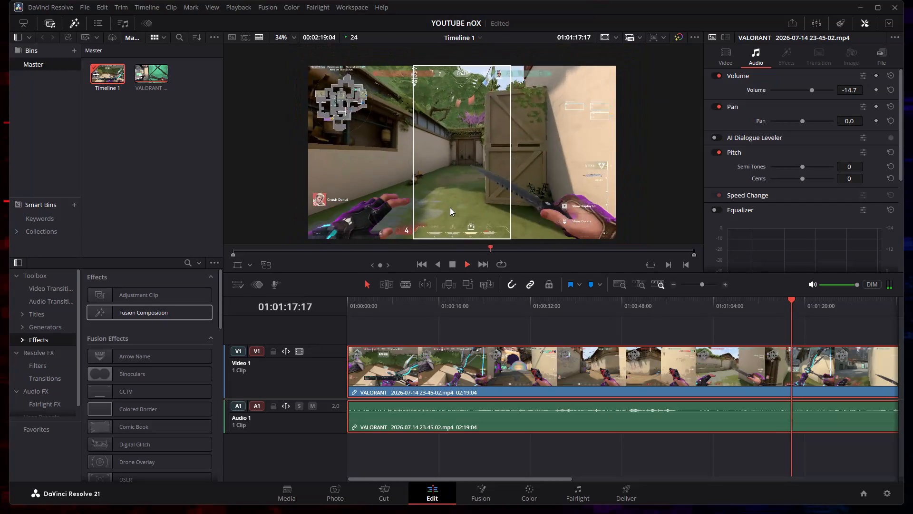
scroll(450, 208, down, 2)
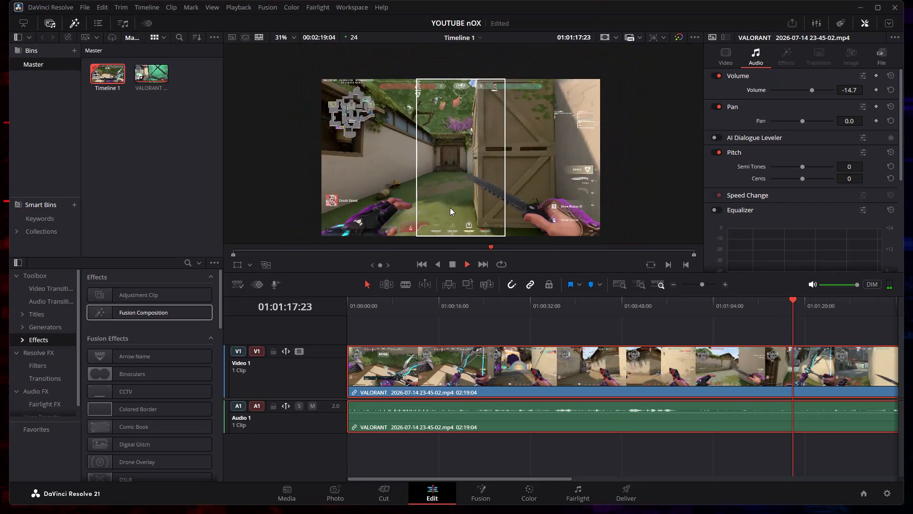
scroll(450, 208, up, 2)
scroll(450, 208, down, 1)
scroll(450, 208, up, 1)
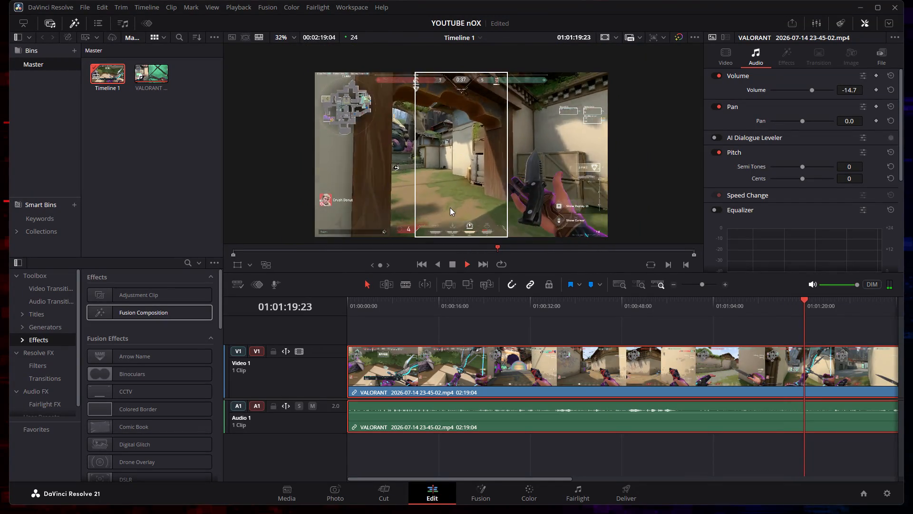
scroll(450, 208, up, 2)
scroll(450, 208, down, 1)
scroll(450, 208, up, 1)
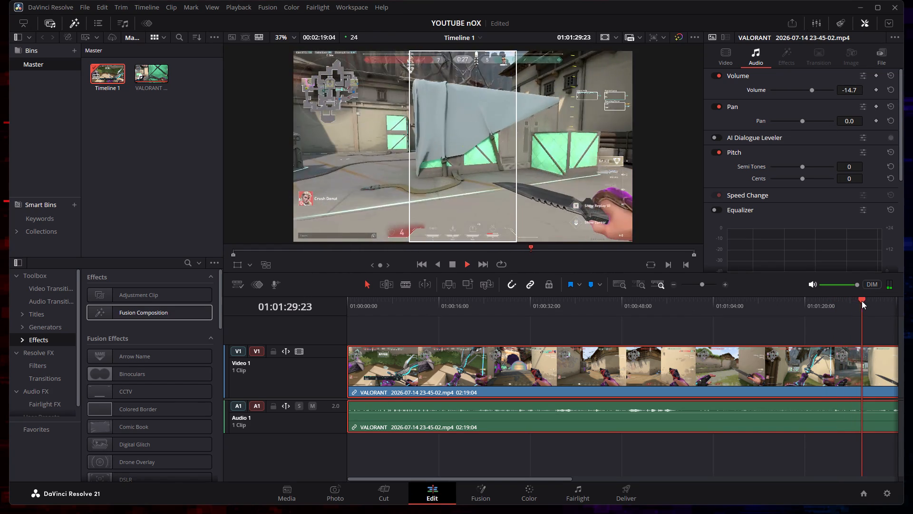
Scrub back to the end of the buy phase and set the playhead at 01:00:16:01 as the cut point.
drag(862, 301, 427, 311)
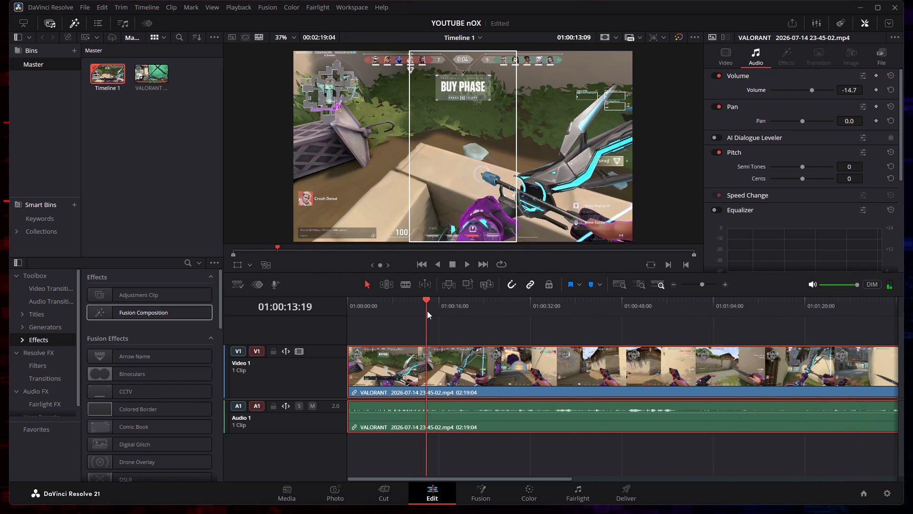
drag(427, 311, 440, 310)
drag(447, 303, 439, 302)
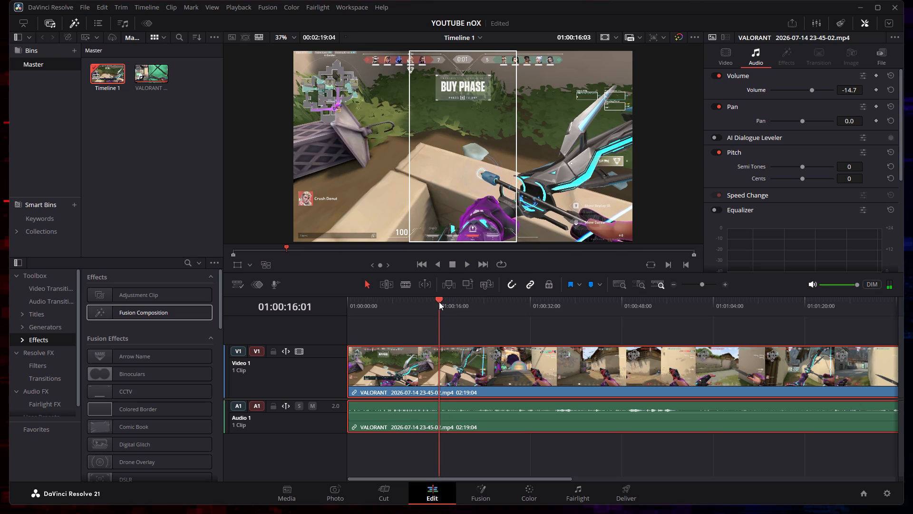
drag(439, 302, 438, 302)
double_click(458, 266)
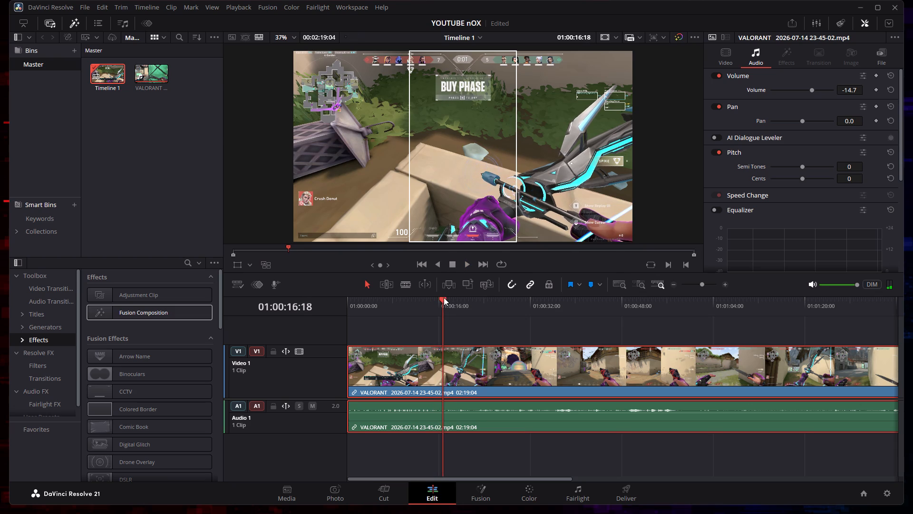
drag(443, 298, 439, 298)
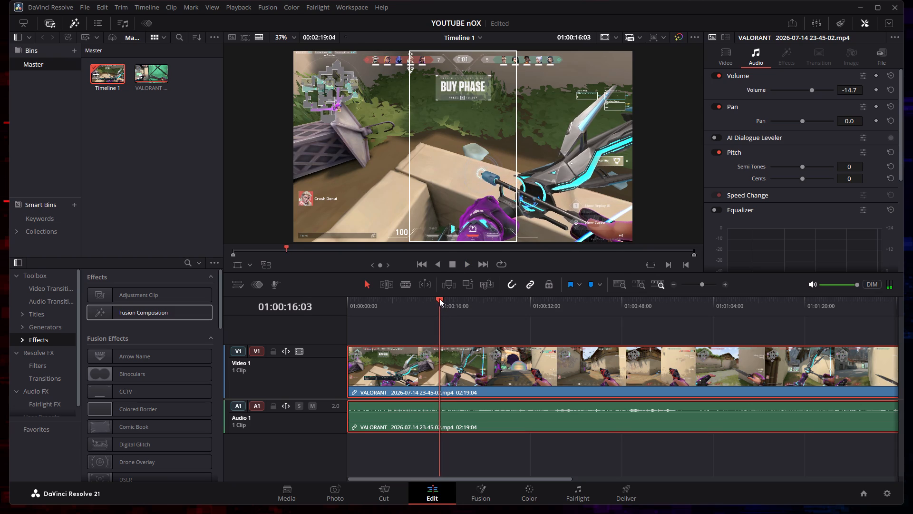
drag(439, 298, 443, 298)
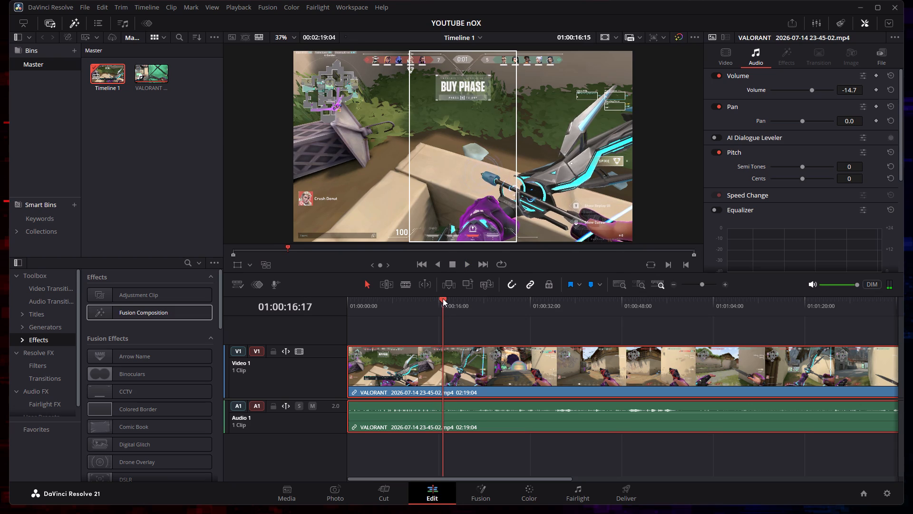
drag(443, 298, 440, 298)
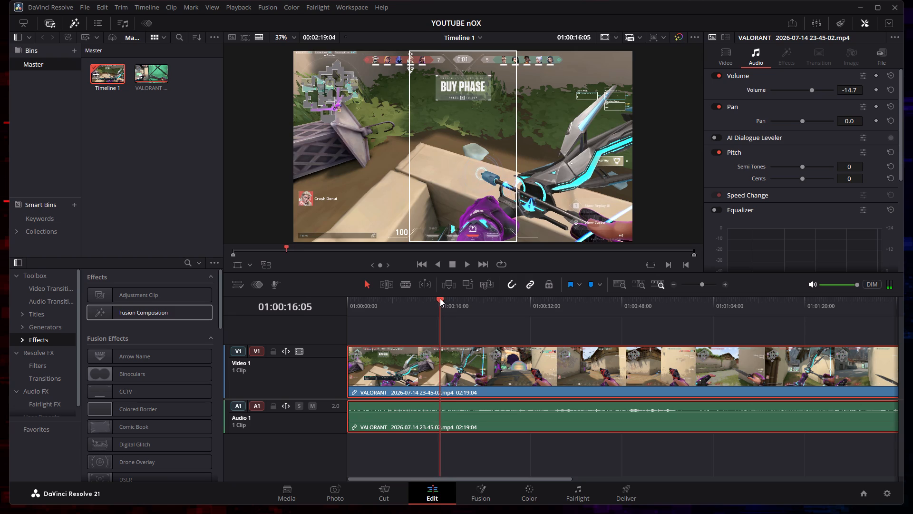
drag(440, 298, 439, 298)
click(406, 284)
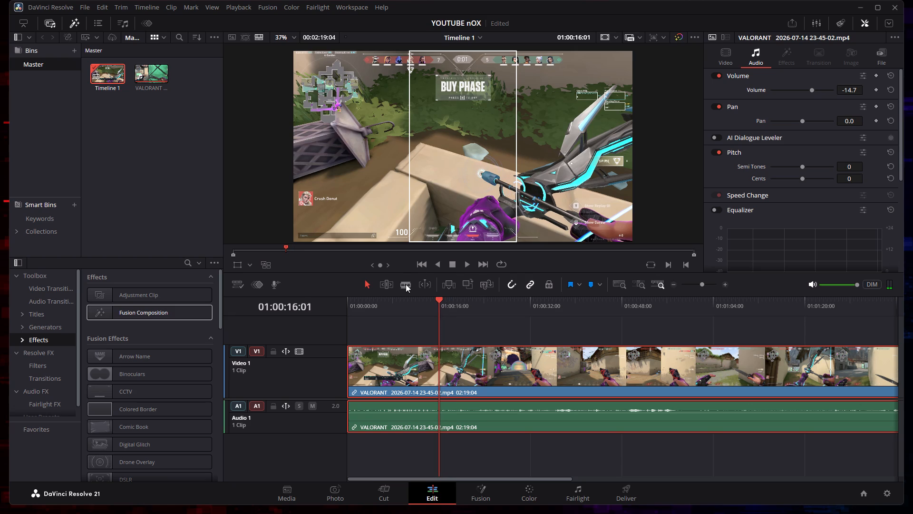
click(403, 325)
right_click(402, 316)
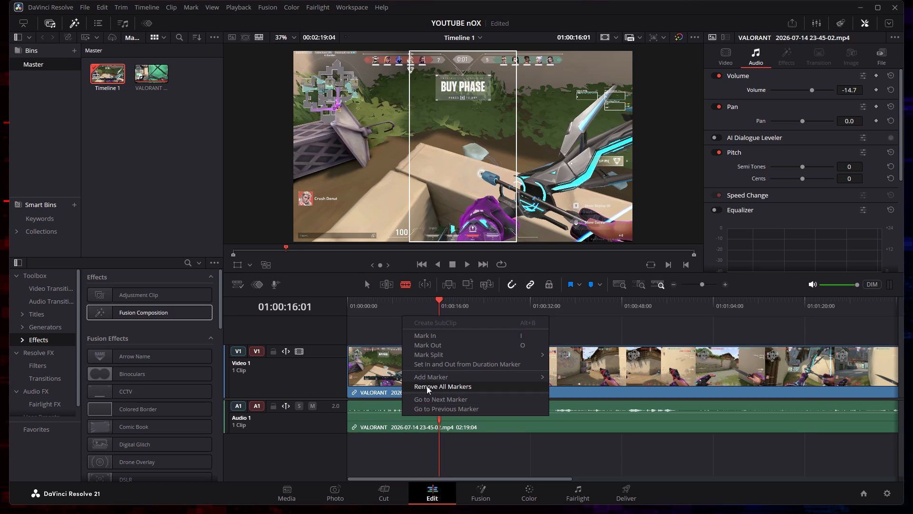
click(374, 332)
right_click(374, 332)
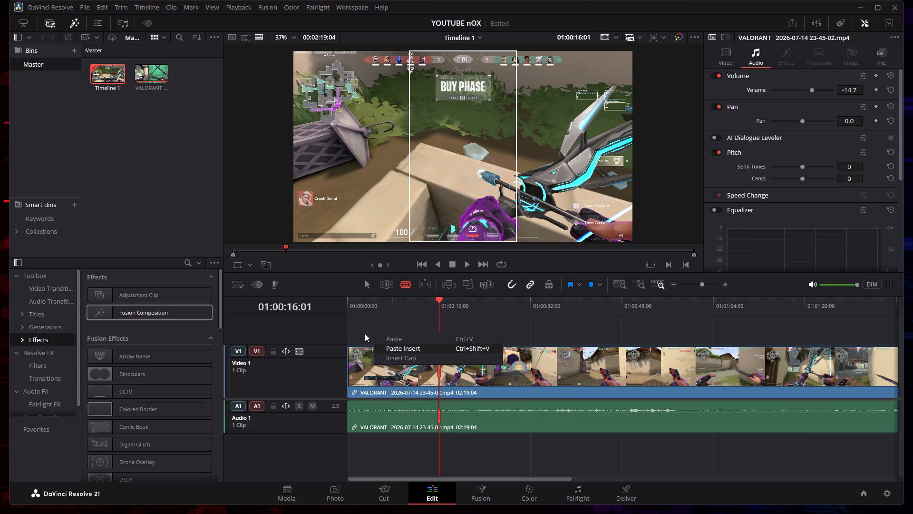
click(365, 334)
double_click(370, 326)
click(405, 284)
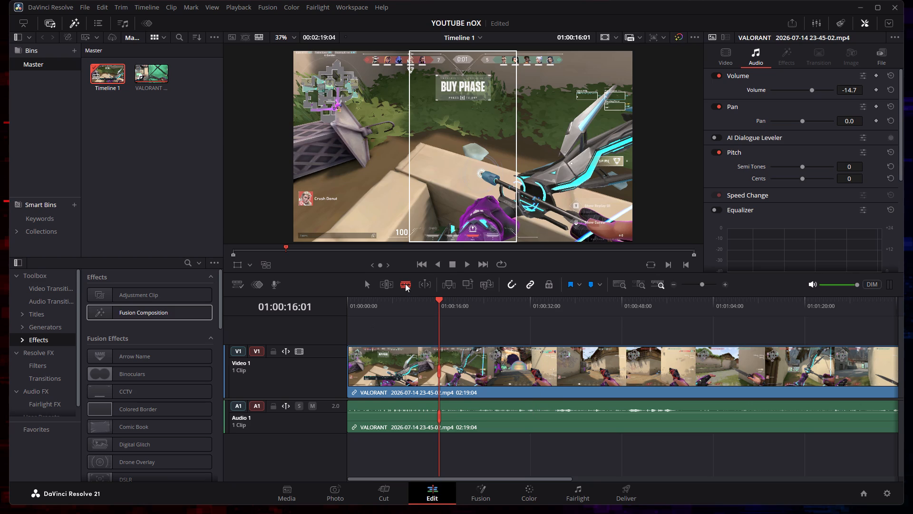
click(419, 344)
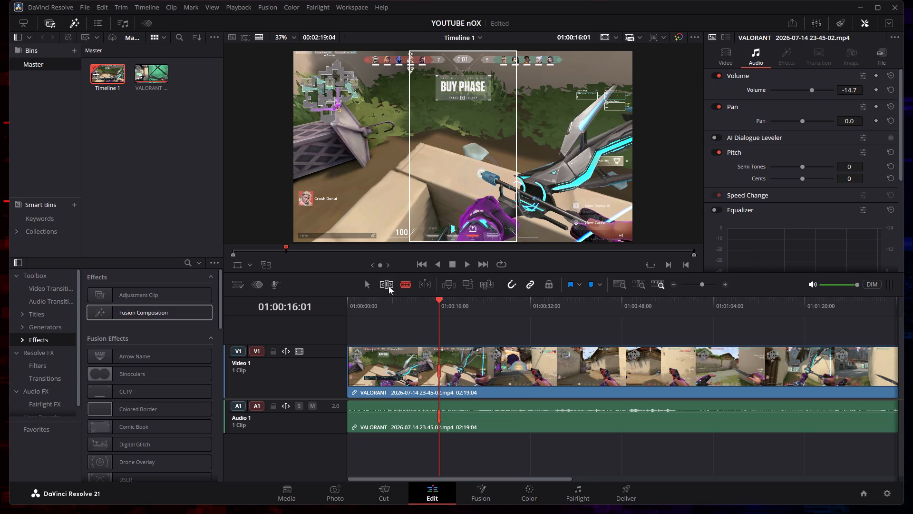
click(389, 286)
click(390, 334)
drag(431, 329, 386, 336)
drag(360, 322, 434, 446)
Delete the whole VALORANT clip, video and audio, from Timeline 1.
click(420, 364)
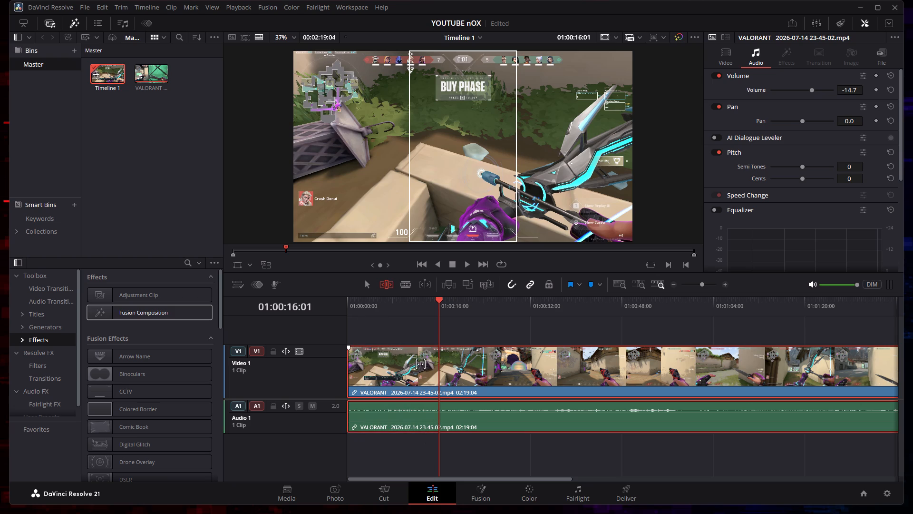
right_click(418, 364)
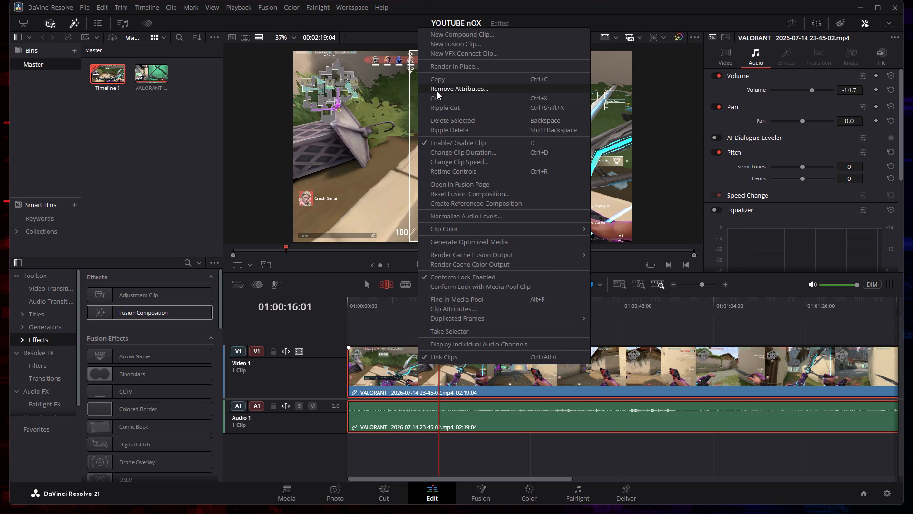
click(441, 125)
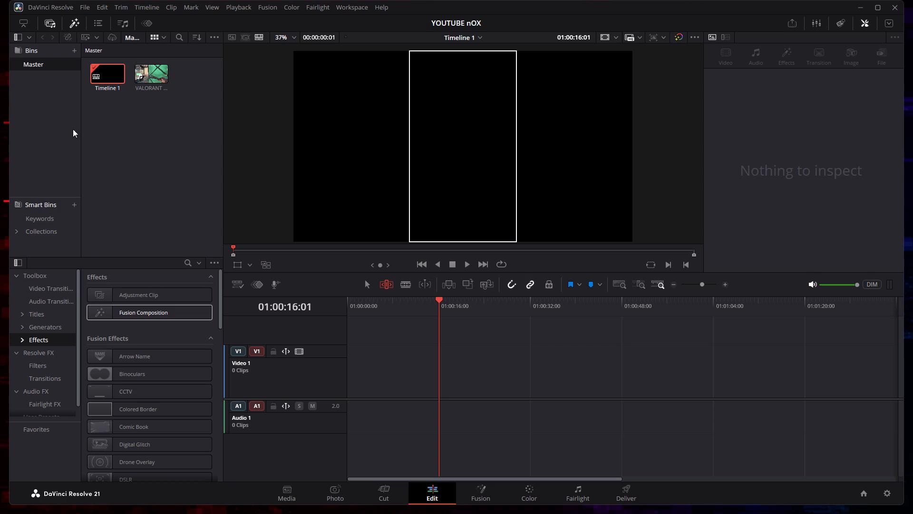
Place the VALORANT clip from the Master bin at the very start of tracks Video 1 and Audio 1.
click(150, 71)
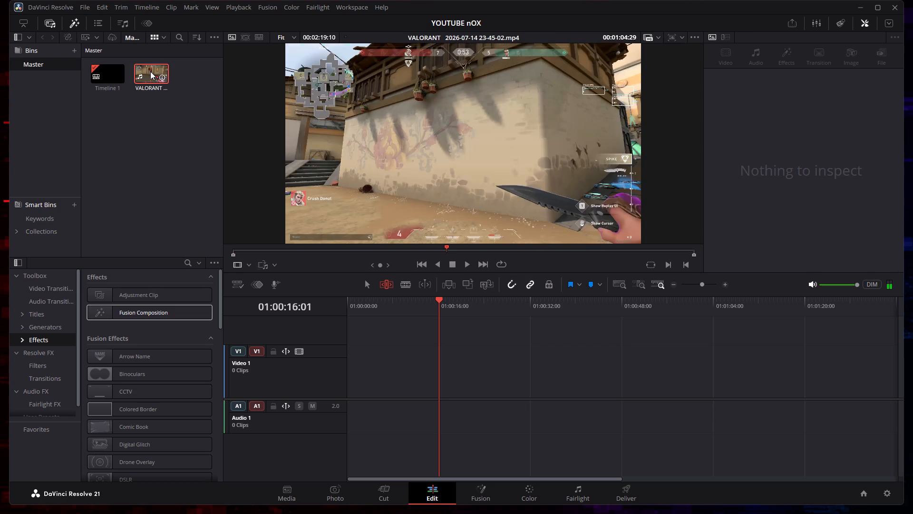
drag(150, 71, 353, 370)
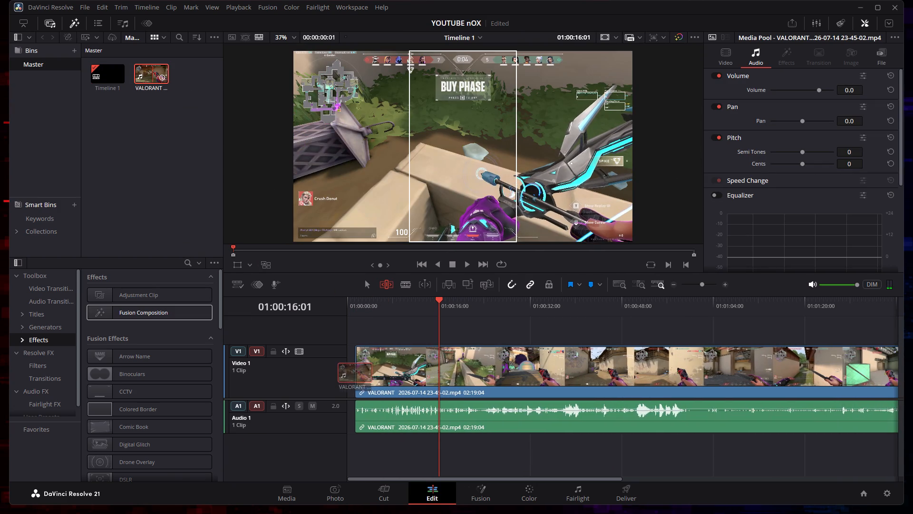
drag(353, 370, 348, 370)
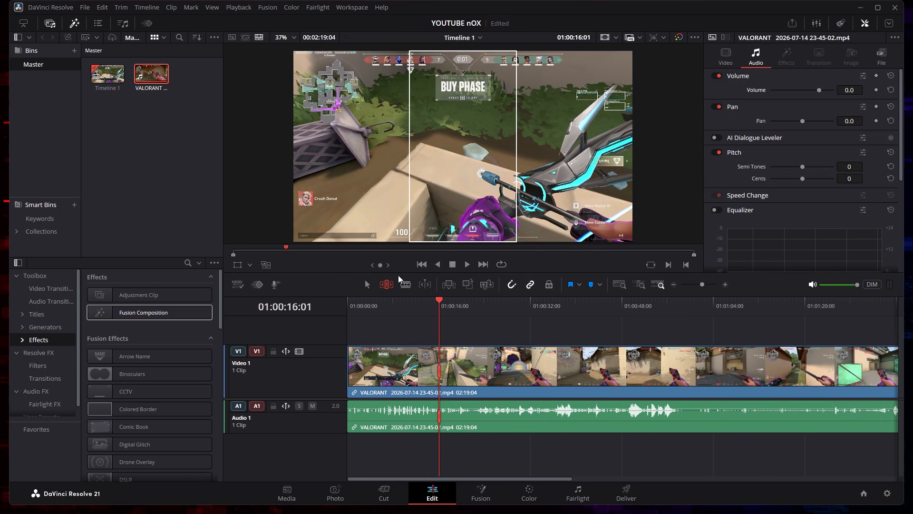
Split the VALORANT clip at 01:00:16:01 with the Blade tool.
click(406, 285)
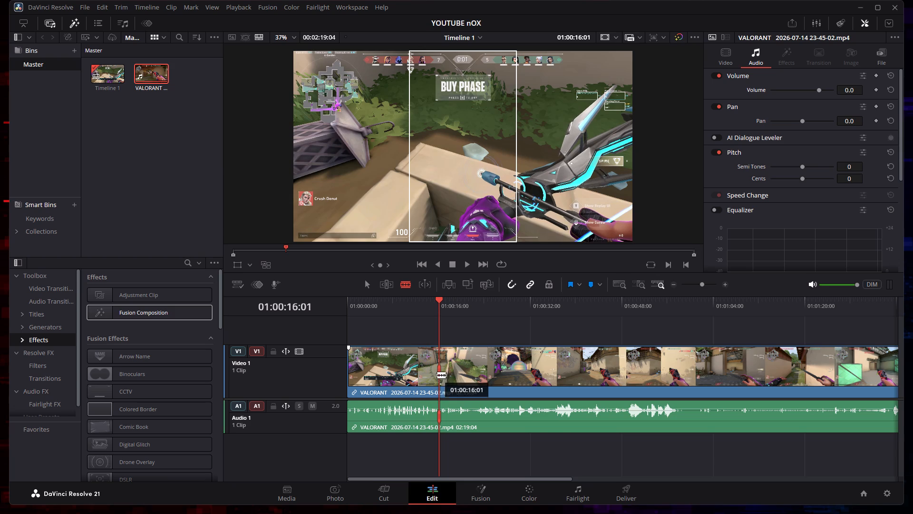
drag(435, 366, 435, 379)
click(400, 318)
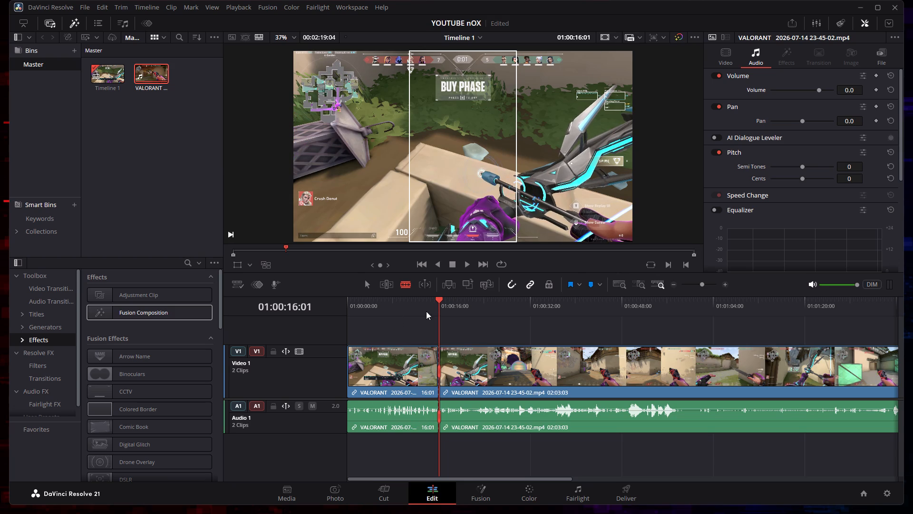
Move the playhead to 01:00:21:22, and split the opening section at 01:00:11:19 and 01:00:05:11.
drag(439, 300, 473, 300)
click(415, 372)
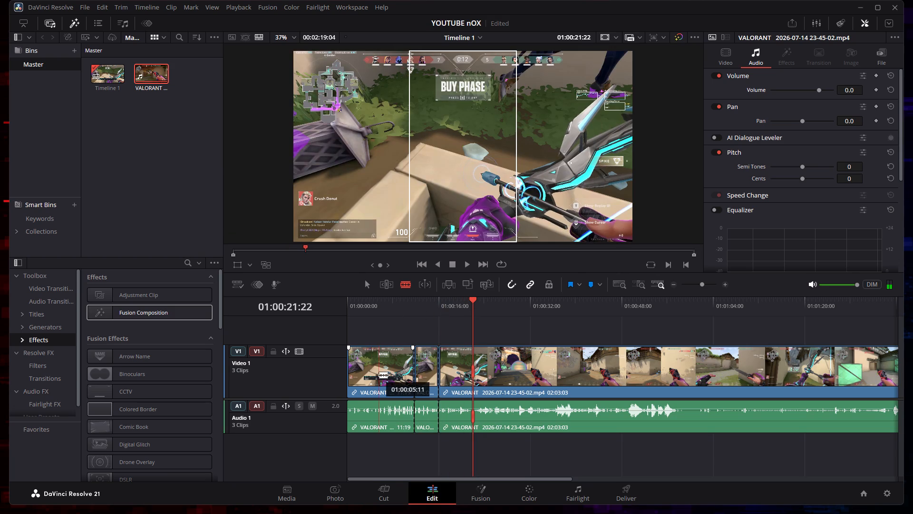
click(379, 375)
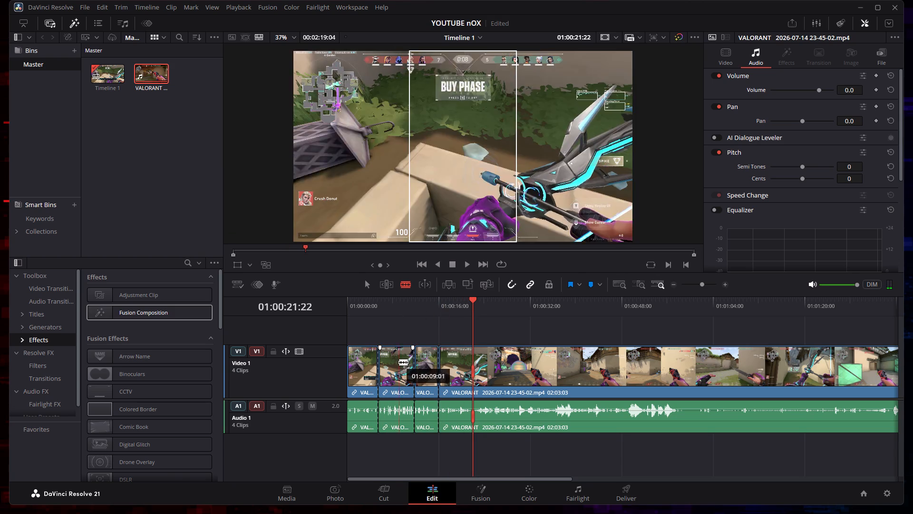
Delete the two opening pieces between 01:00:05:11 and 01:00:16:01 without closing the gap.
right_click(398, 363)
click(431, 118)
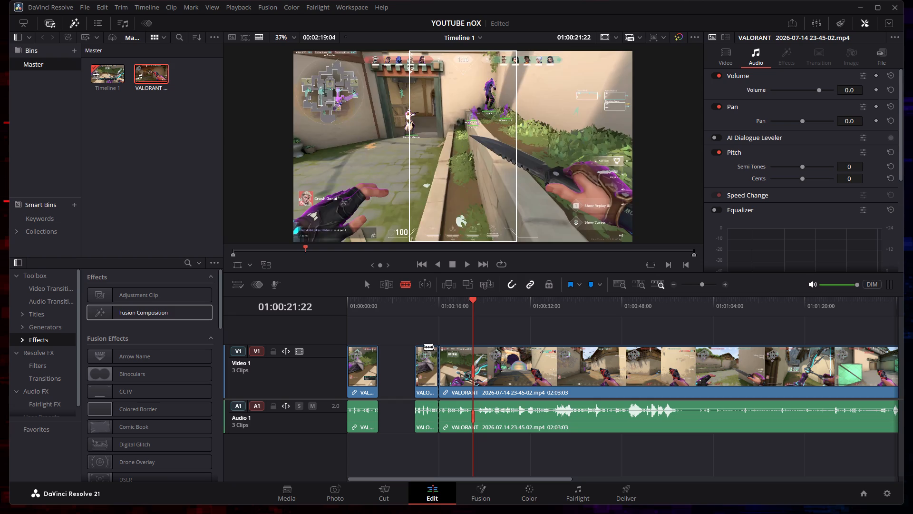
right_click(424, 358)
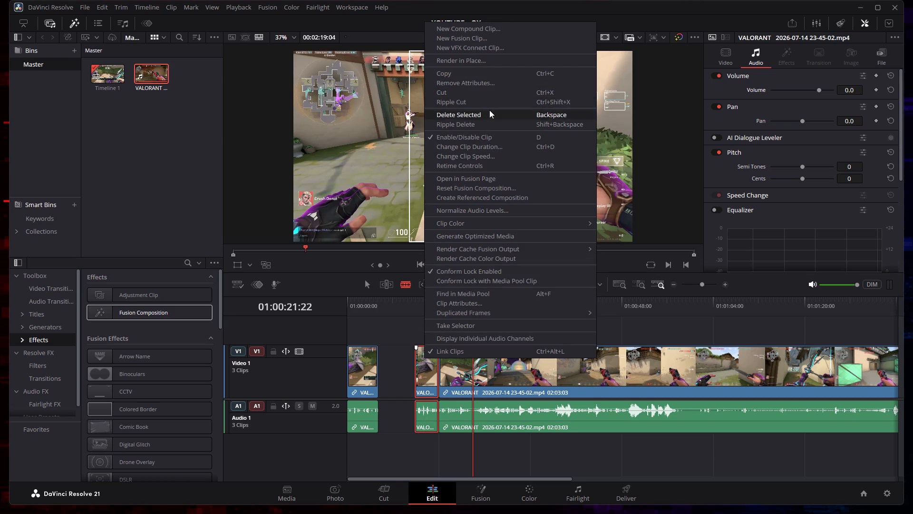
click(489, 110)
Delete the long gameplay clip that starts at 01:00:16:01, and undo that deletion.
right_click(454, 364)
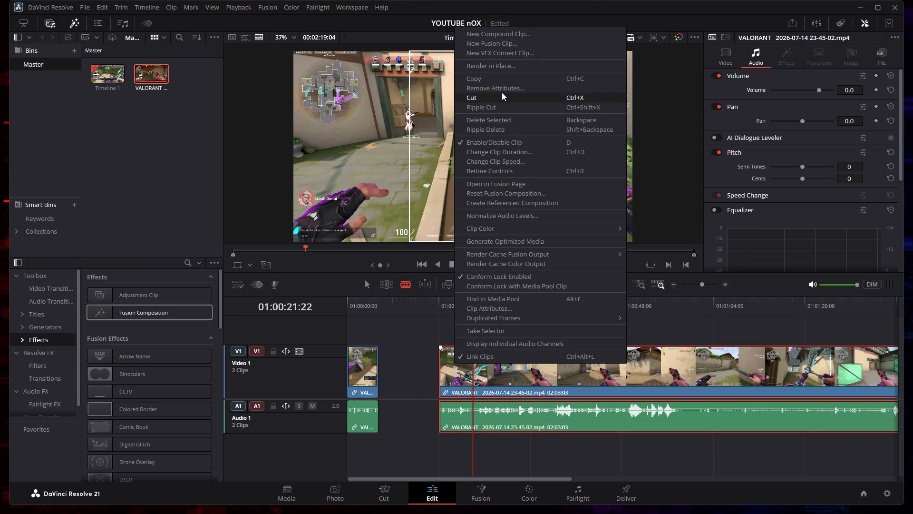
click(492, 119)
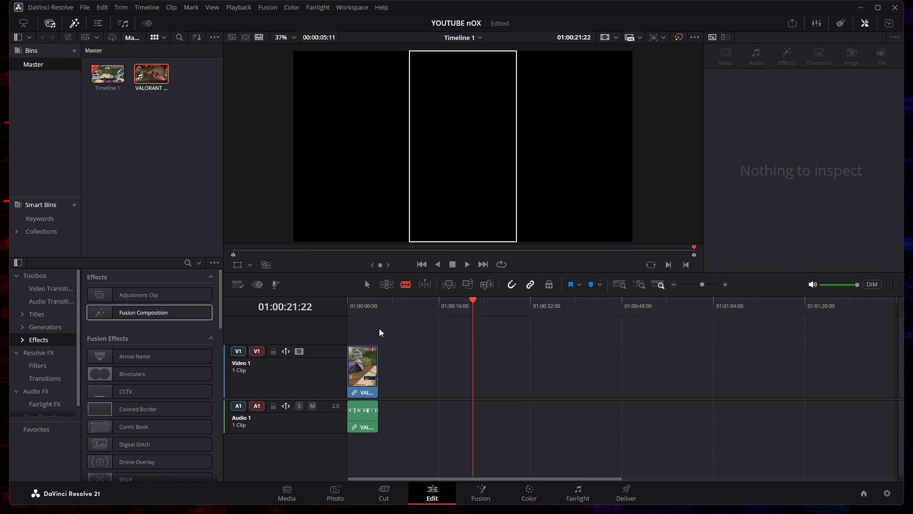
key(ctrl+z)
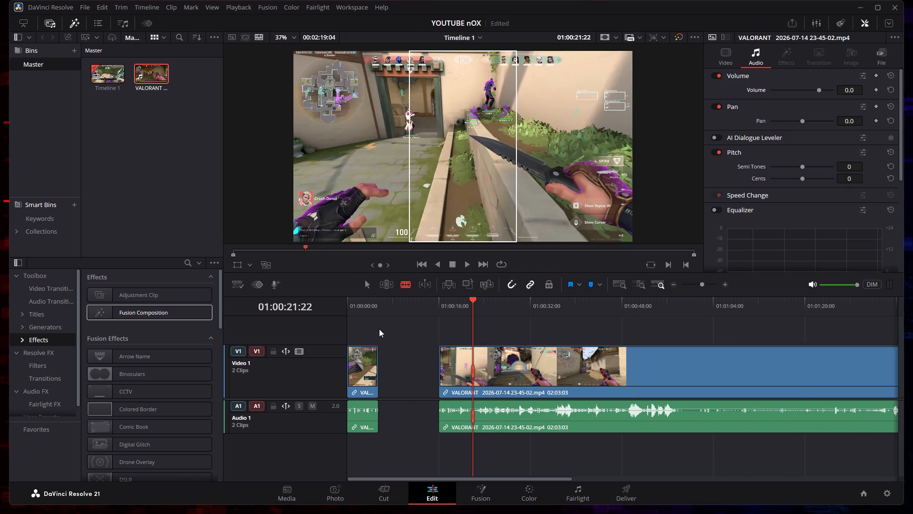
Split the remaining opening piece at about 01:00:02 and delete both of its parts.
click(361, 366)
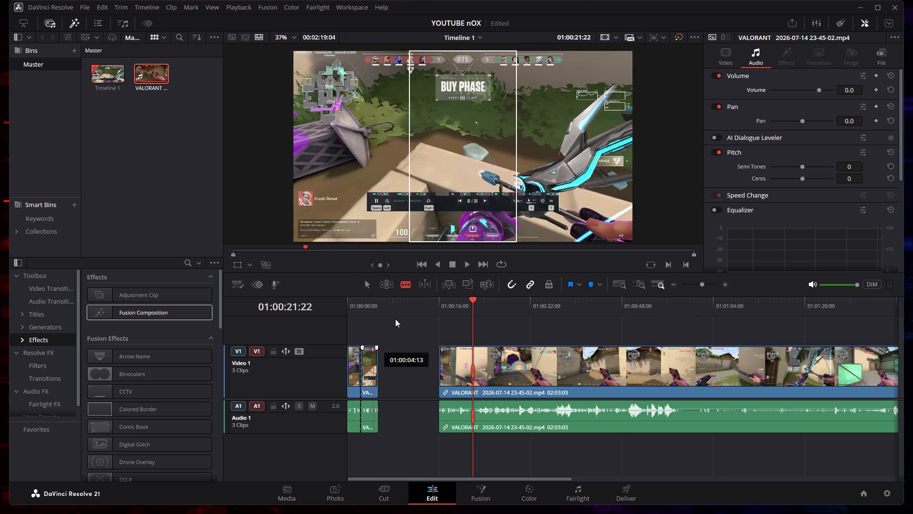
right_click(368, 368)
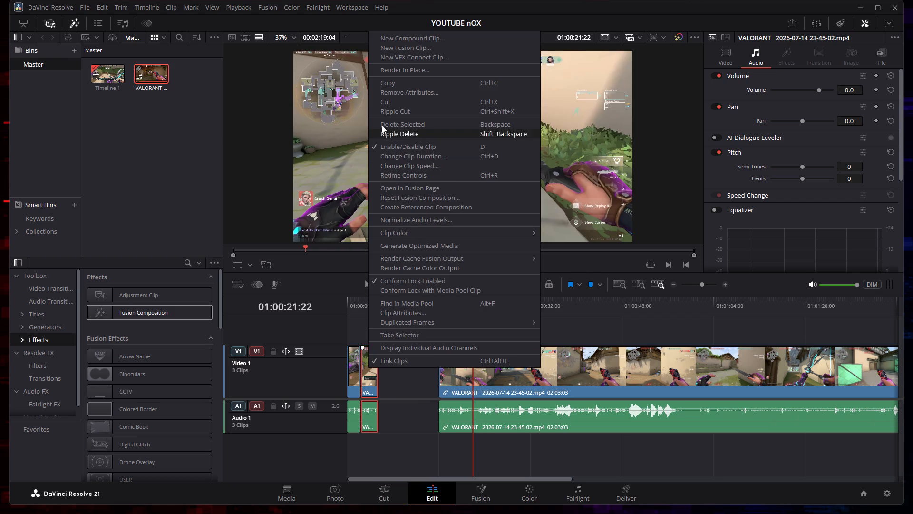
click(402, 123)
right_click(353, 371)
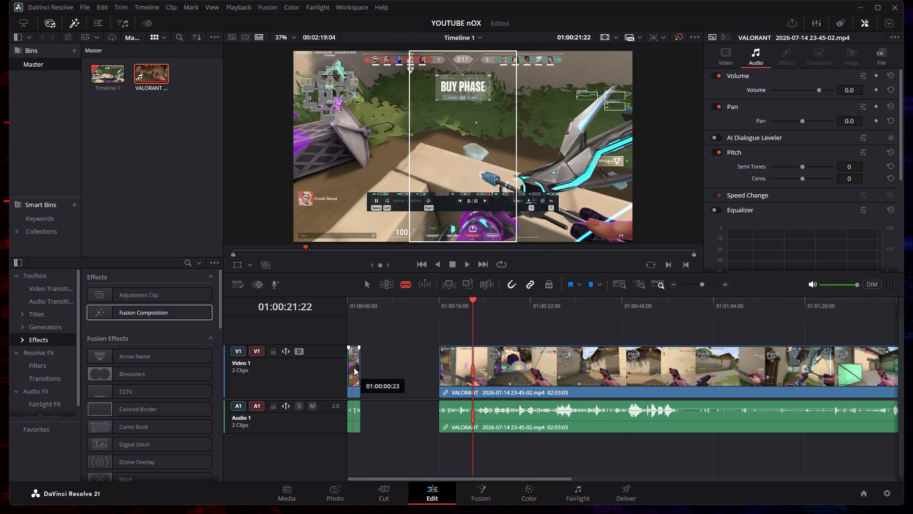
click(403, 125)
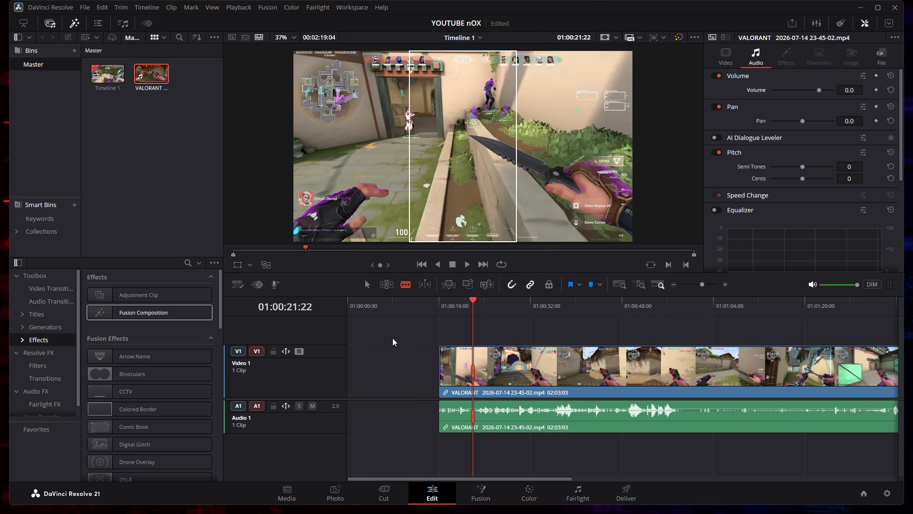
Return to the selection tool, bring the playhead to 01:00:00:00, and move the gameplay clip to start there.
scroll(392, 338, down, 4)
click(403, 282)
click(404, 283)
right_click(404, 286)
double_click(360, 289)
drag(474, 298, 346, 301)
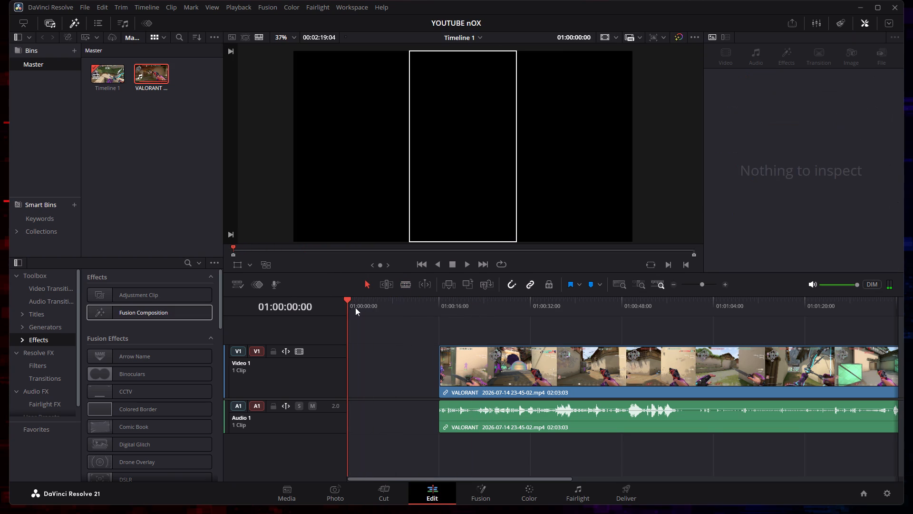
drag(476, 360, 383, 360)
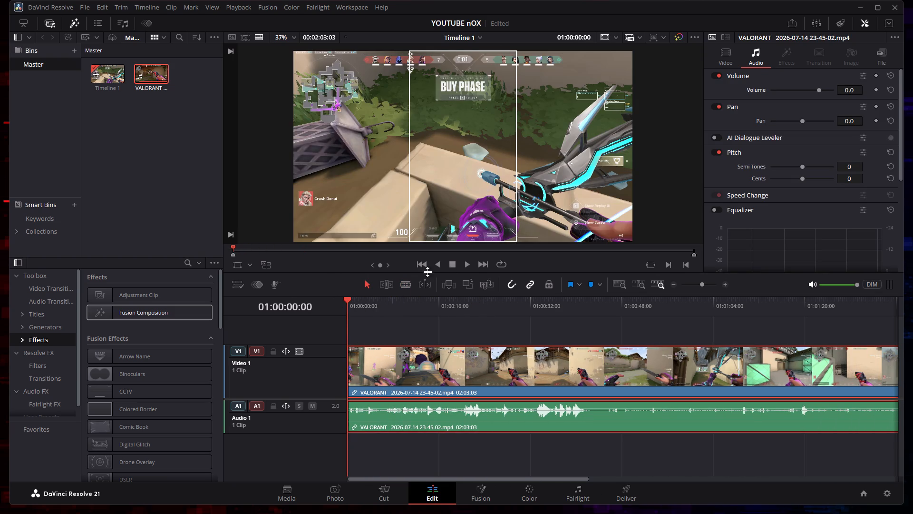
Play the opening of the gameplay clip and scrub through the footage to the clip's end to review it.
click(469, 264)
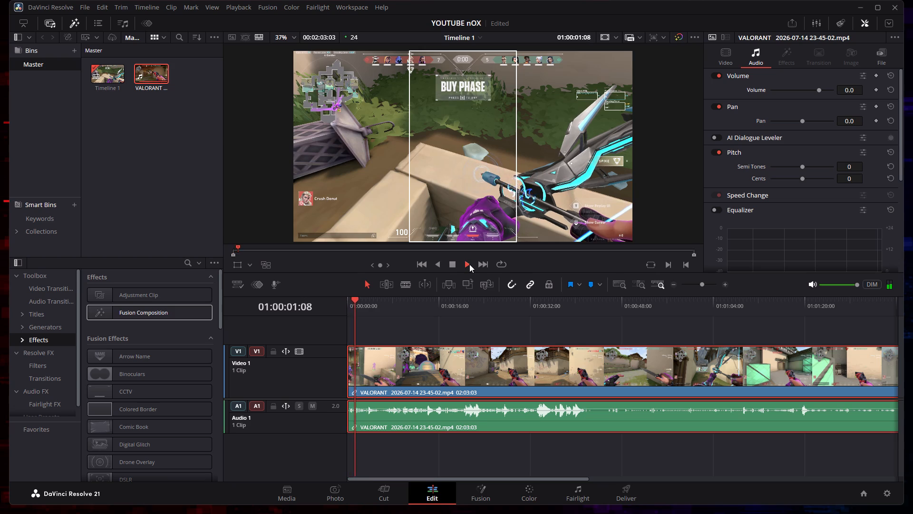
click(469, 264)
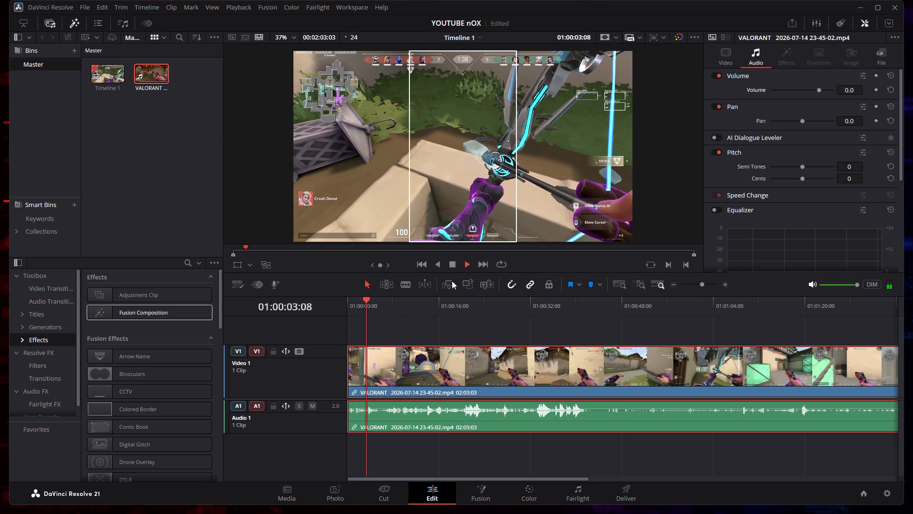
drag(368, 299, 518, 297)
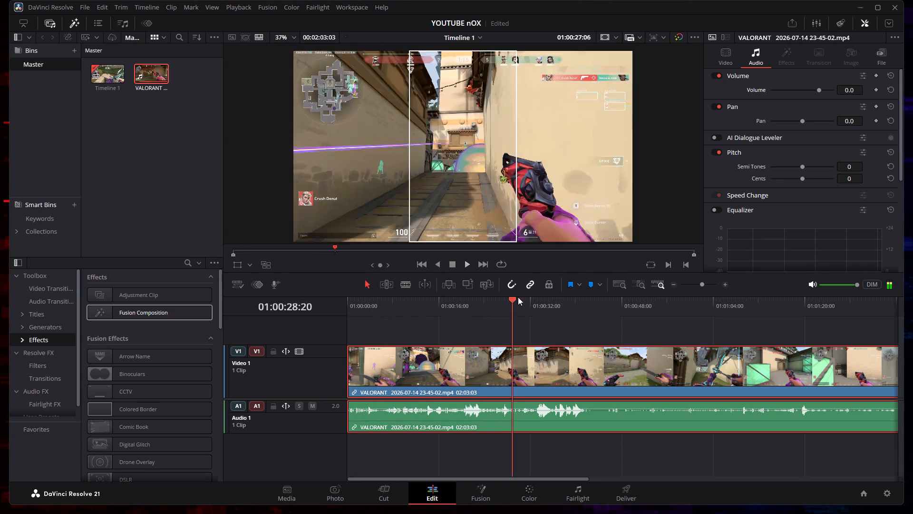
drag(518, 297, 677, 299)
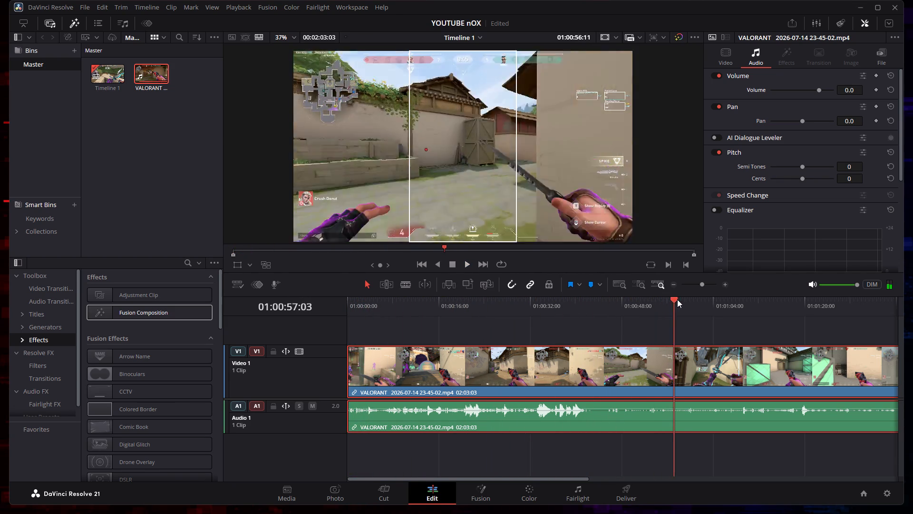
drag(677, 299, 764, 300)
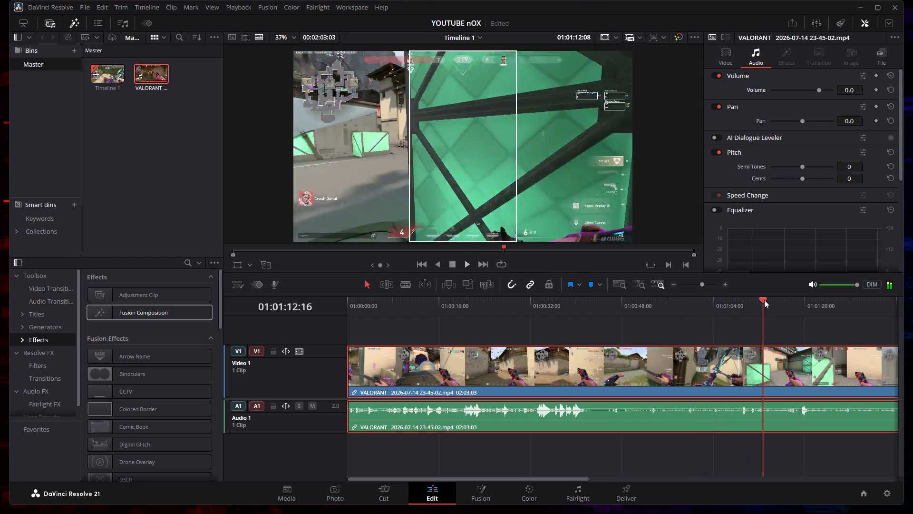
drag(764, 300, 892, 306)
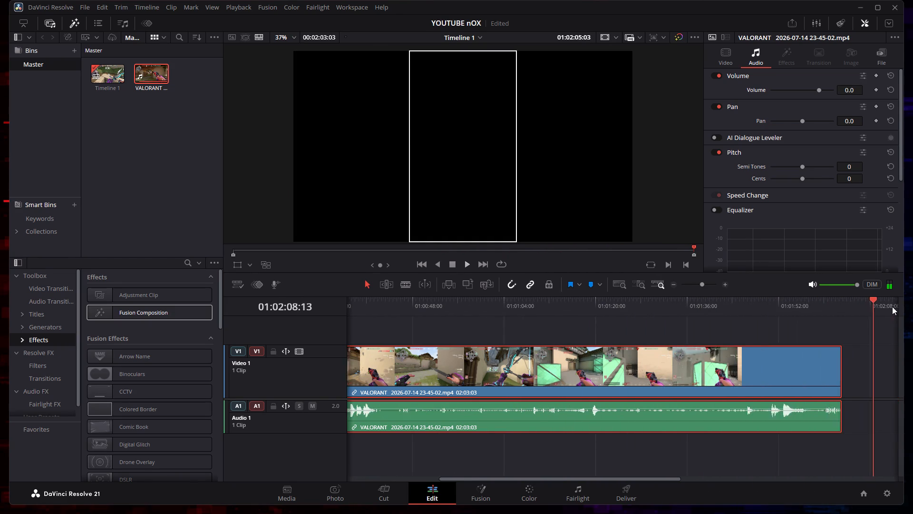
drag(892, 306, 580, 311)
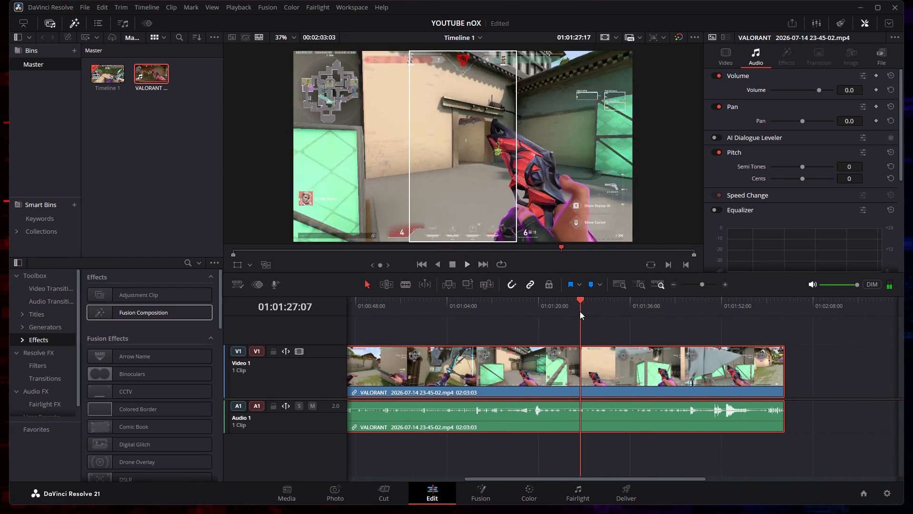
Find the cut point in the late gameplay and split the clip at 01:01:35:05.
drag(580, 311, 617, 309)
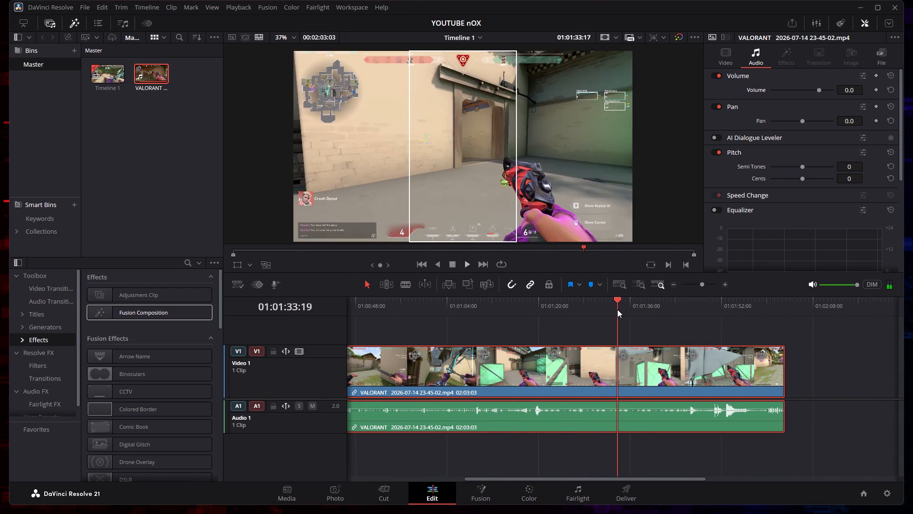
drag(617, 309, 623, 309)
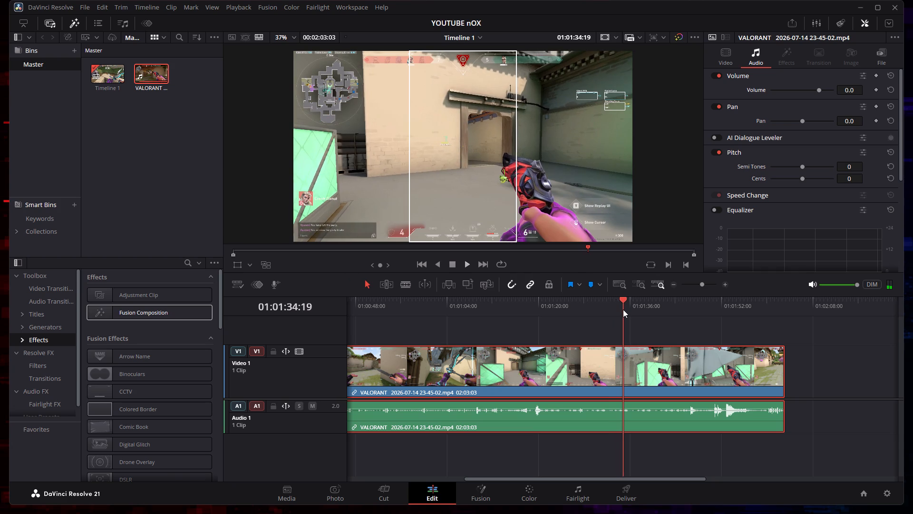
drag(623, 309, 638, 309)
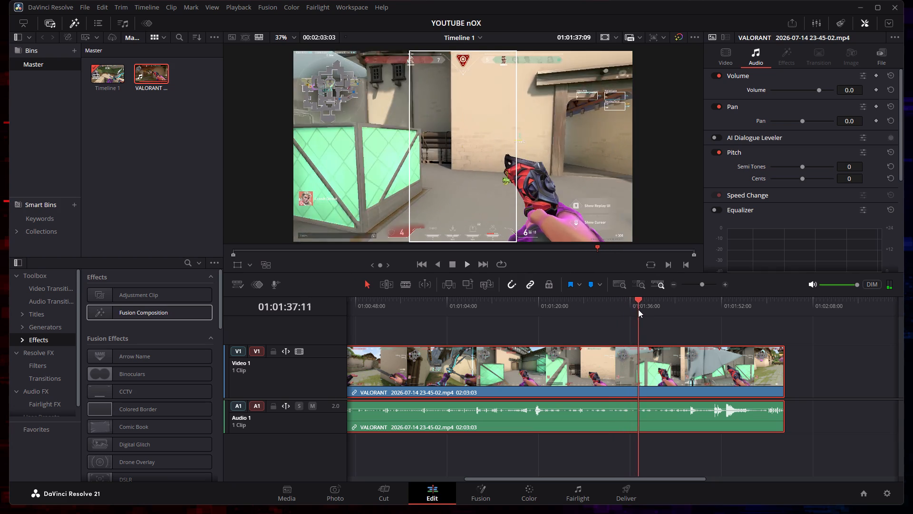
drag(638, 309, 625, 310)
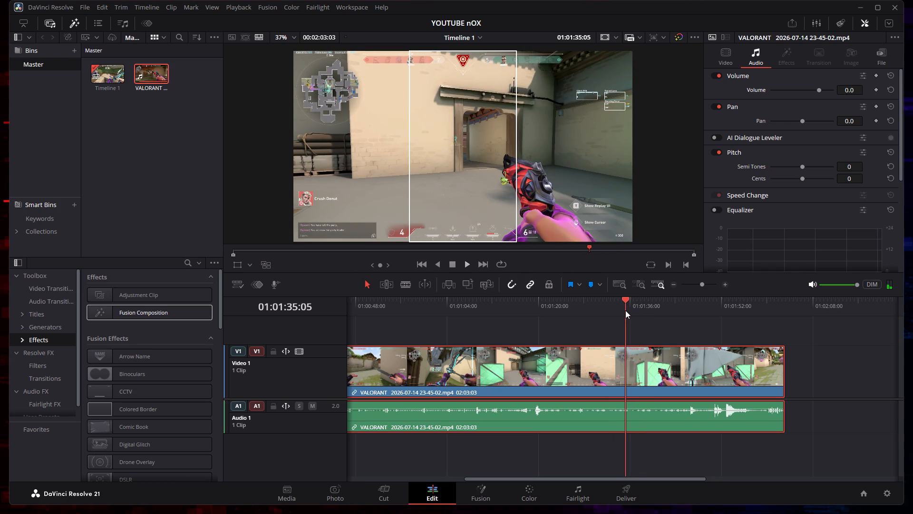
drag(625, 310, 701, 310)
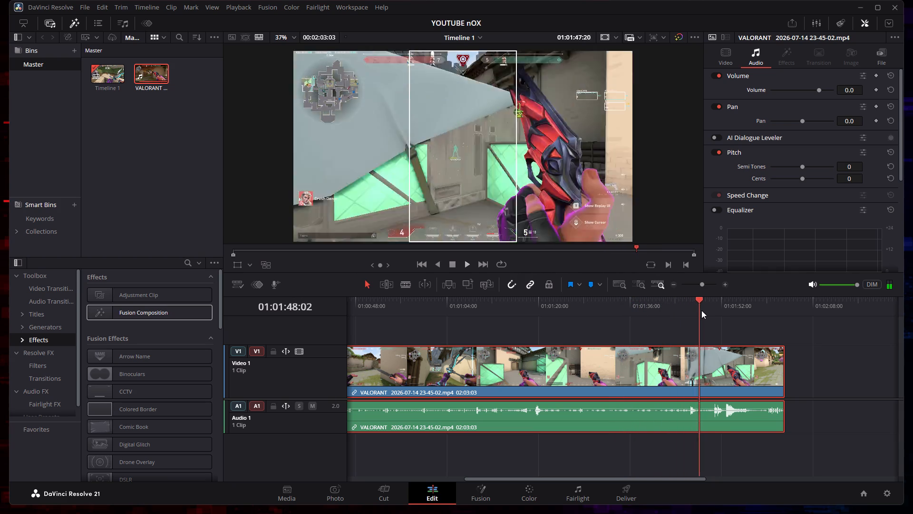
drag(701, 310, 649, 309)
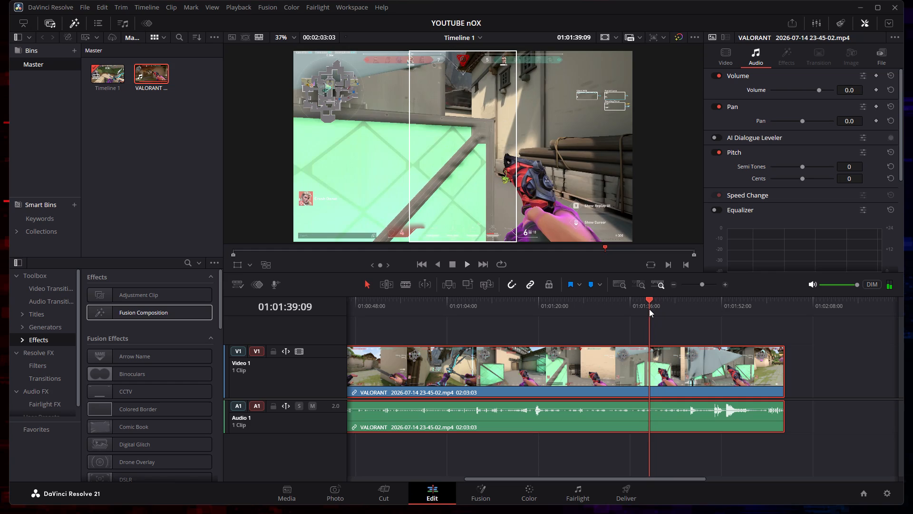
drag(649, 309, 635, 309)
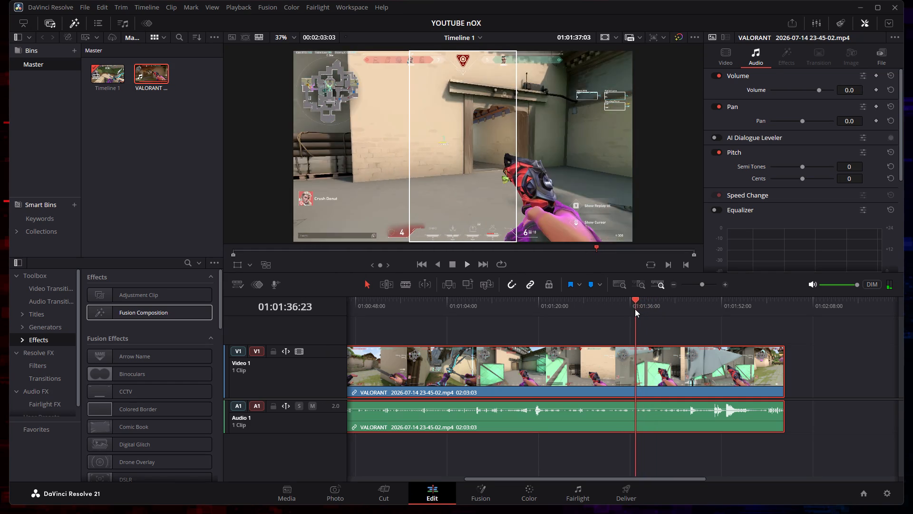
drag(635, 309, 630, 309)
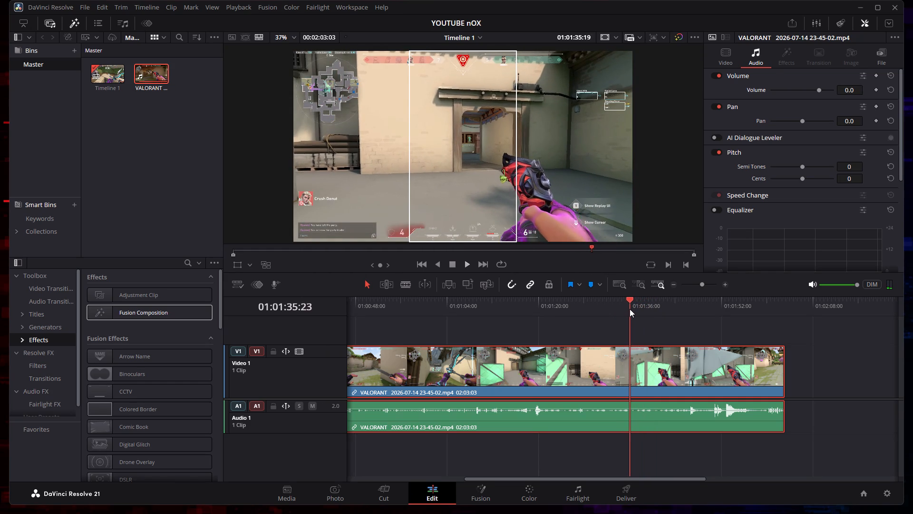
drag(630, 309, 627, 309)
drag(629, 304, 622, 304)
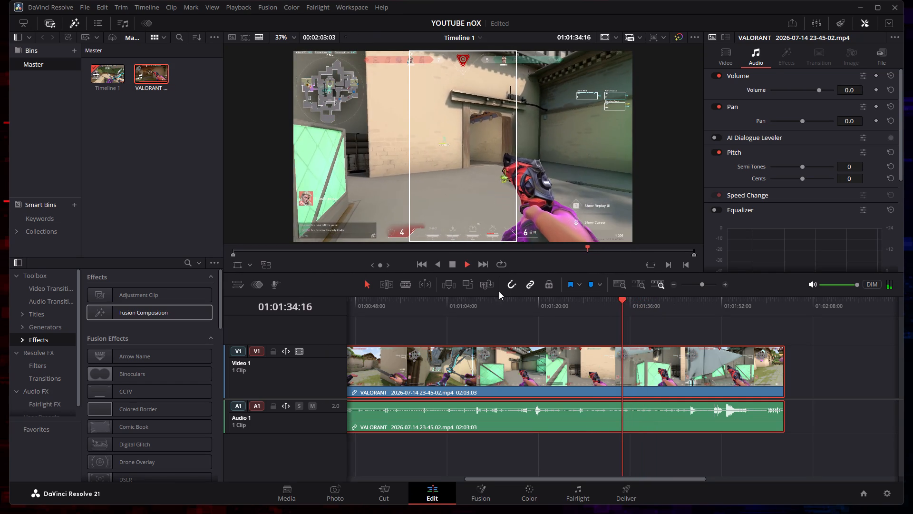
click(448, 261)
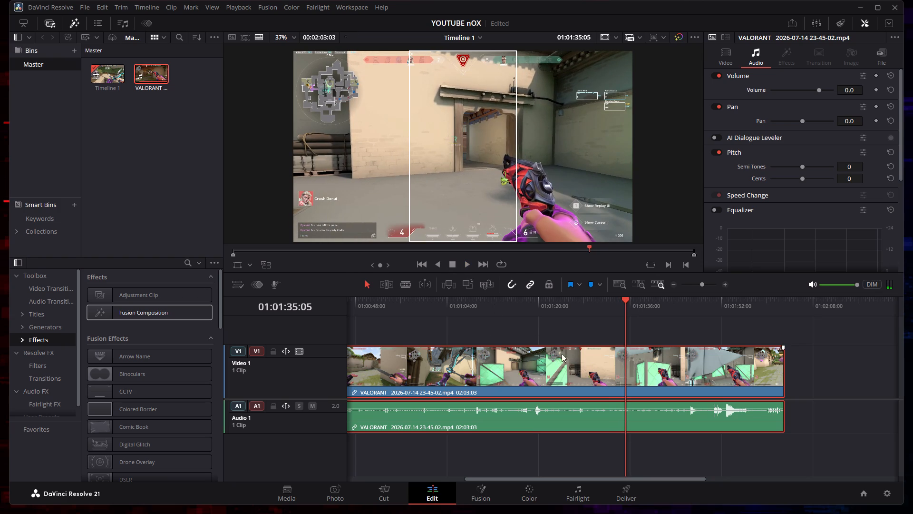
click(407, 288)
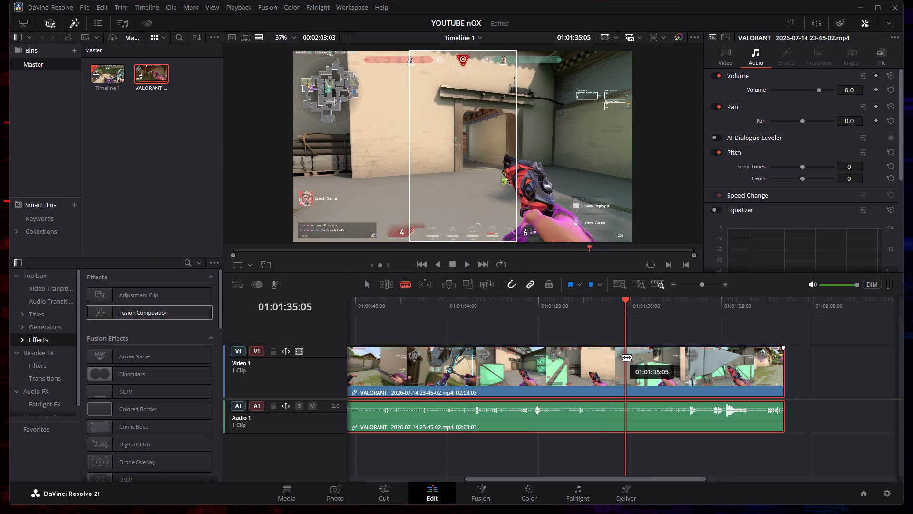
click(622, 357)
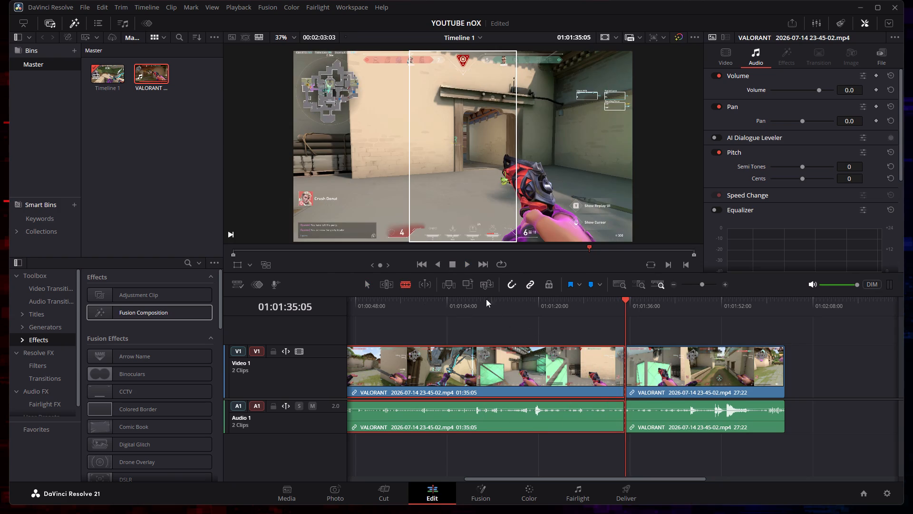
click(404, 284)
click(363, 285)
Find the moment just after the spike is planted and split the clip at 01:01:20:06.
drag(625, 302, 568, 304)
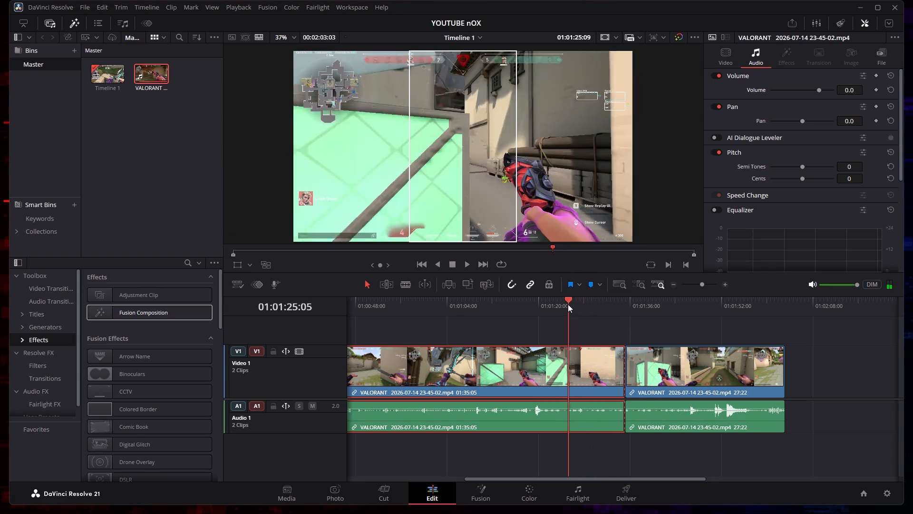
drag(568, 304, 524, 304)
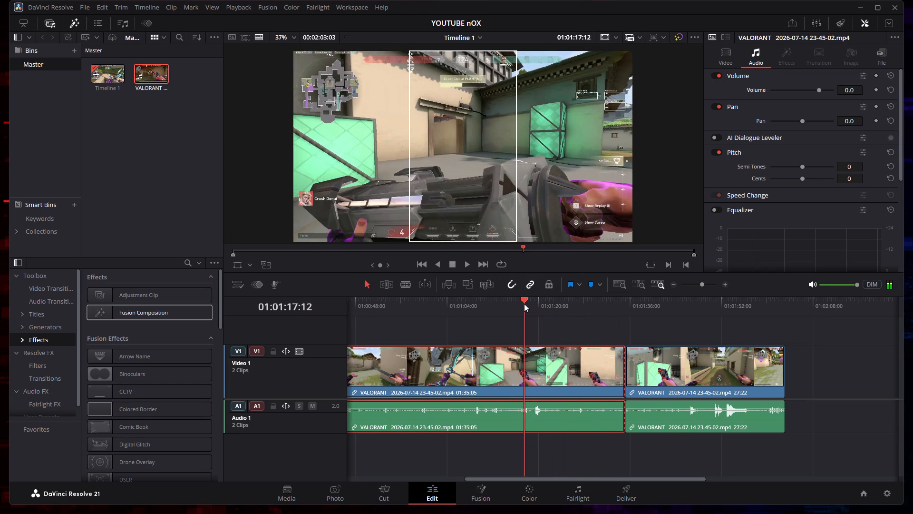
drag(524, 304, 513, 303)
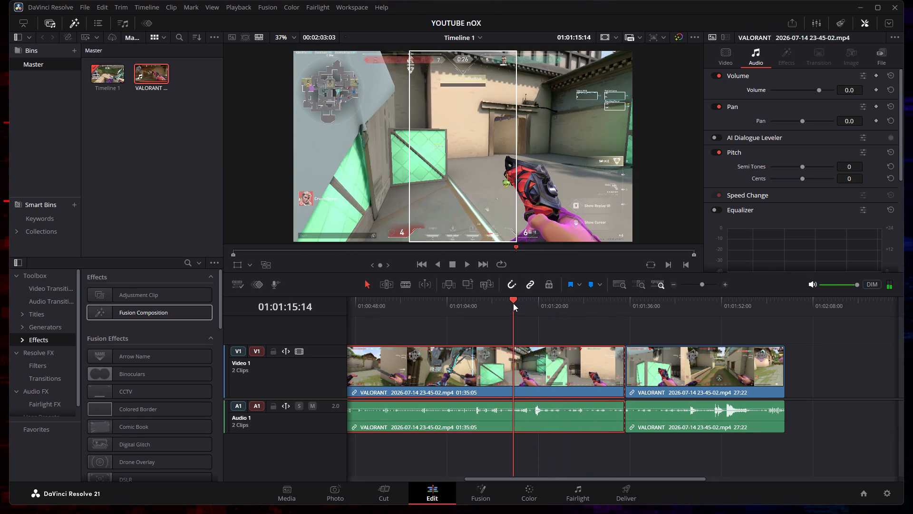
drag(513, 303, 517, 303)
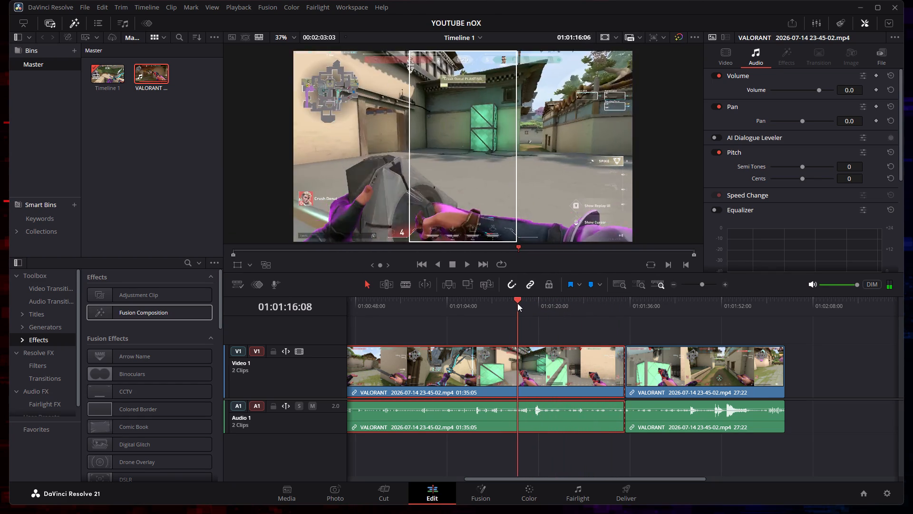
drag(517, 303, 532, 303)
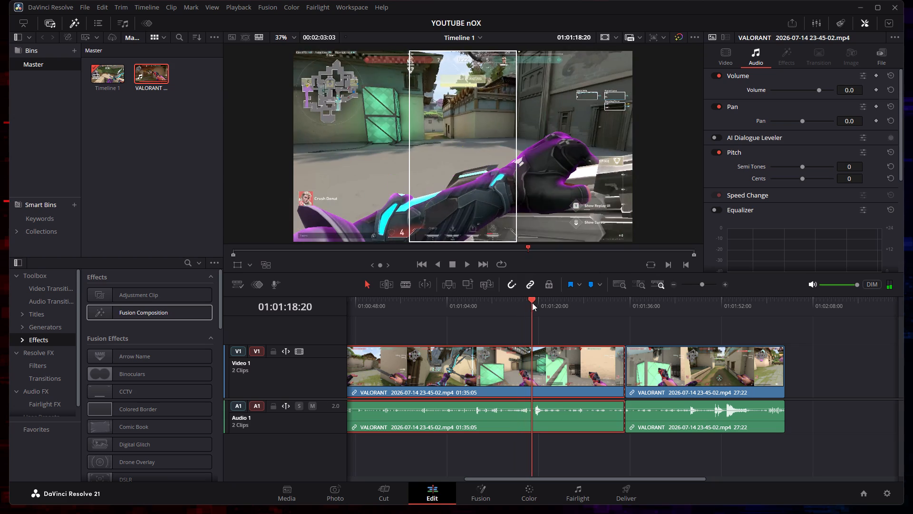
drag(532, 303, 540, 302)
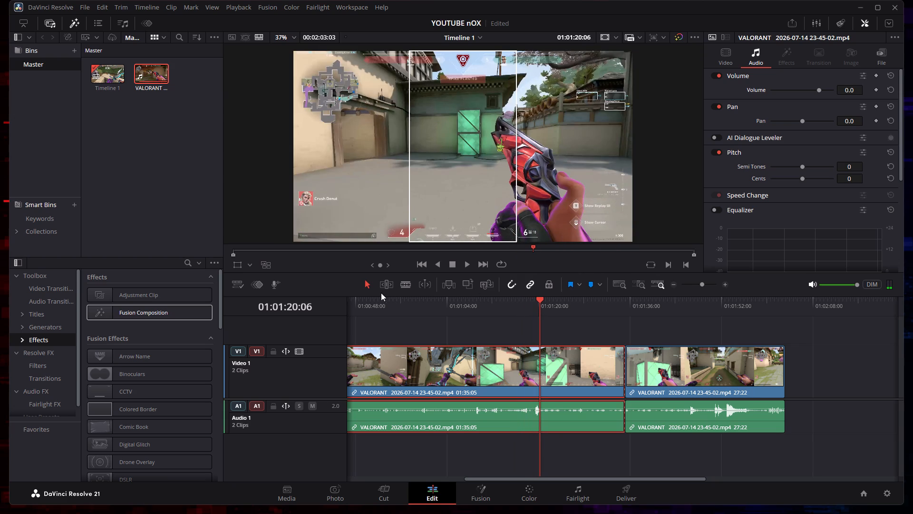
click(402, 284)
click(536, 351)
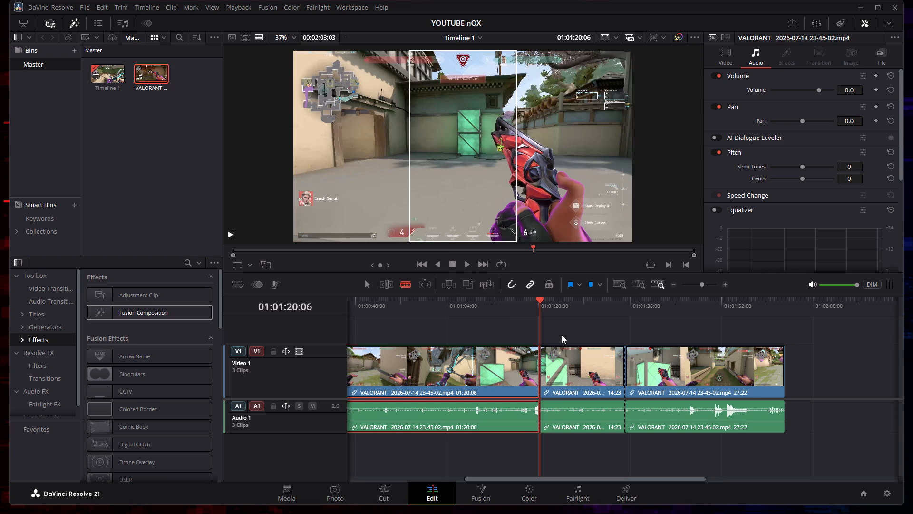
Delete the middle clip segment between the two cuts at 01:01:20:06 and 01:01:35:05, leaving the gap in place.
drag(539, 300, 460, 303)
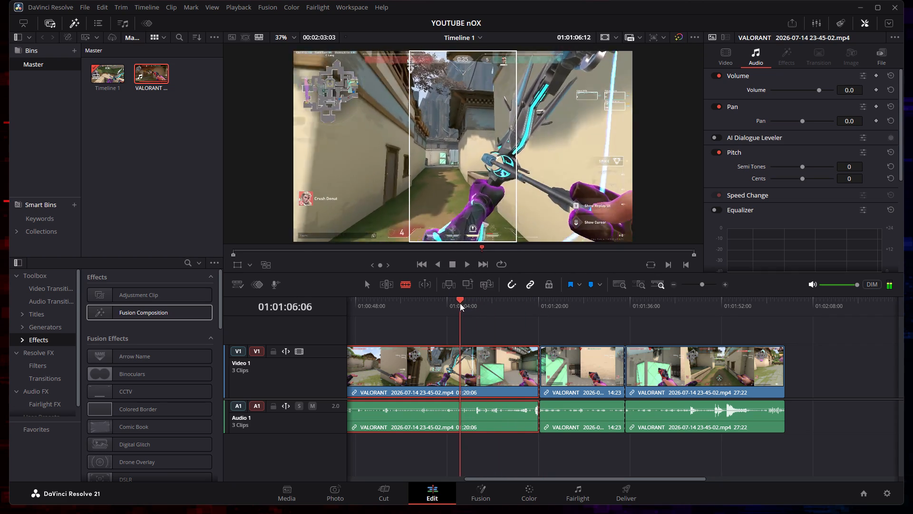
drag(460, 303, 429, 304)
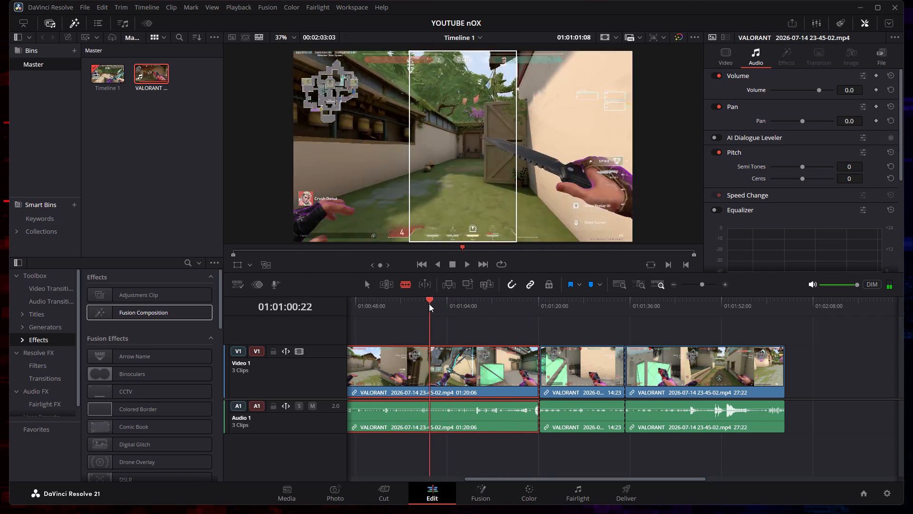
drag(429, 304, 414, 304)
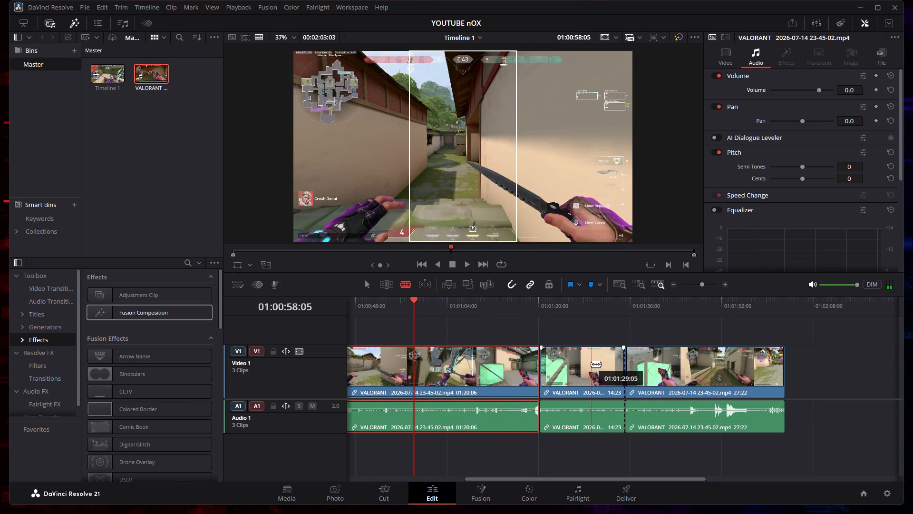
right_click(584, 363)
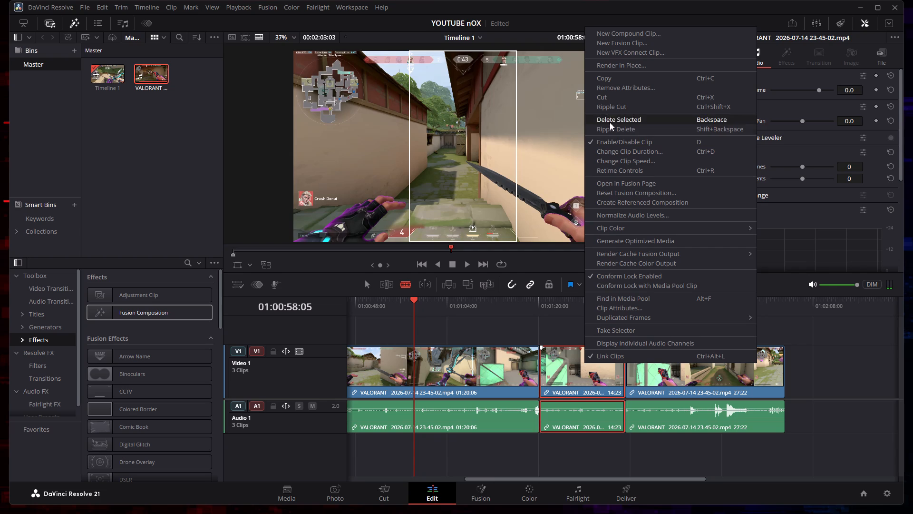
click(611, 119)
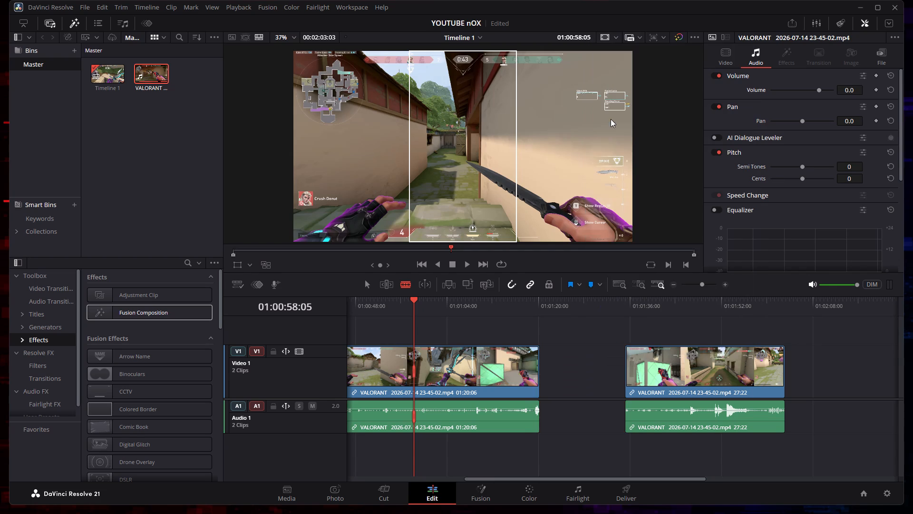
Switch to the selection tool and move the last clip back against the end of the first clip at 01:01:20:06.
click(365, 282)
drag(685, 371, 599, 372)
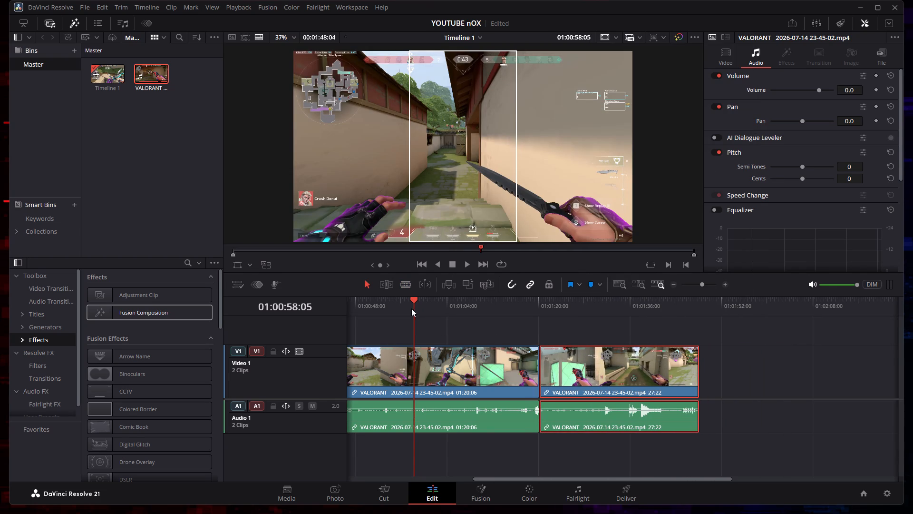
Find the moment when the ACE banner is shown and split the last clip at 01:01:41:18.
drag(414, 299, 708, 300)
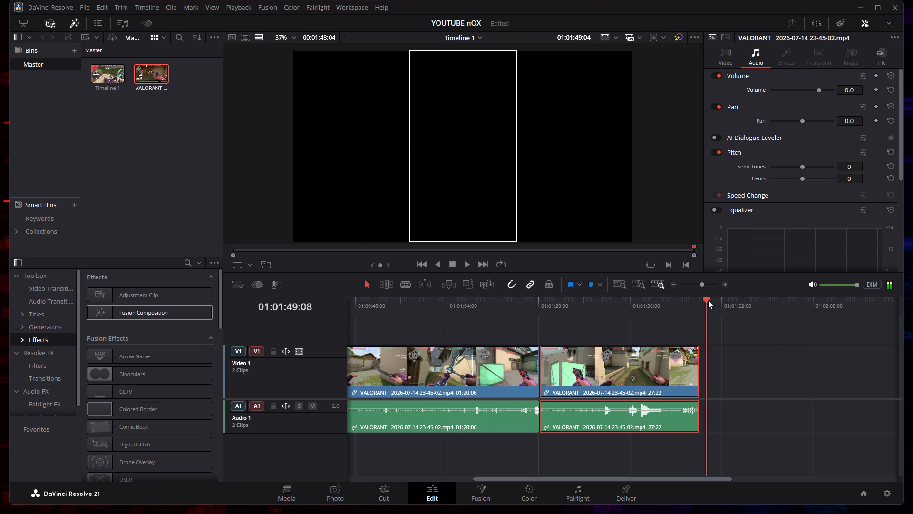
drag(708, 300, 675, 303)
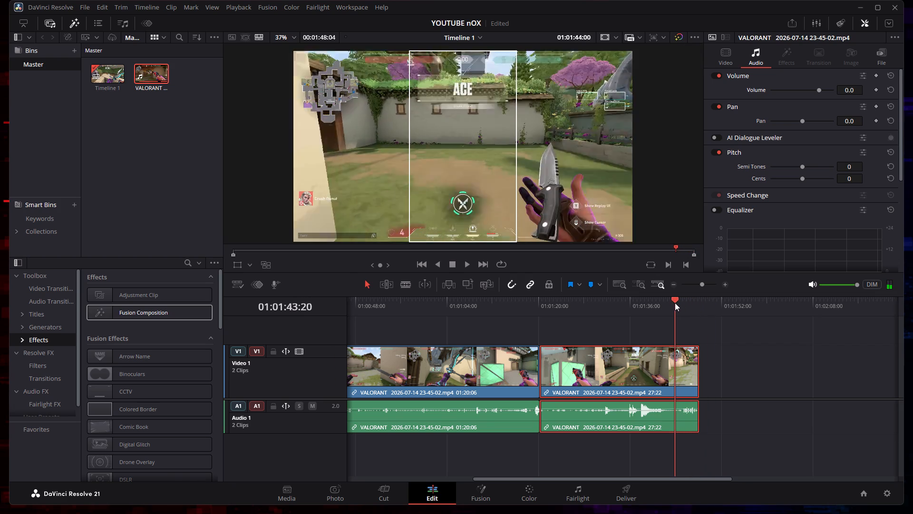
drag(675, 303, 660, 303)
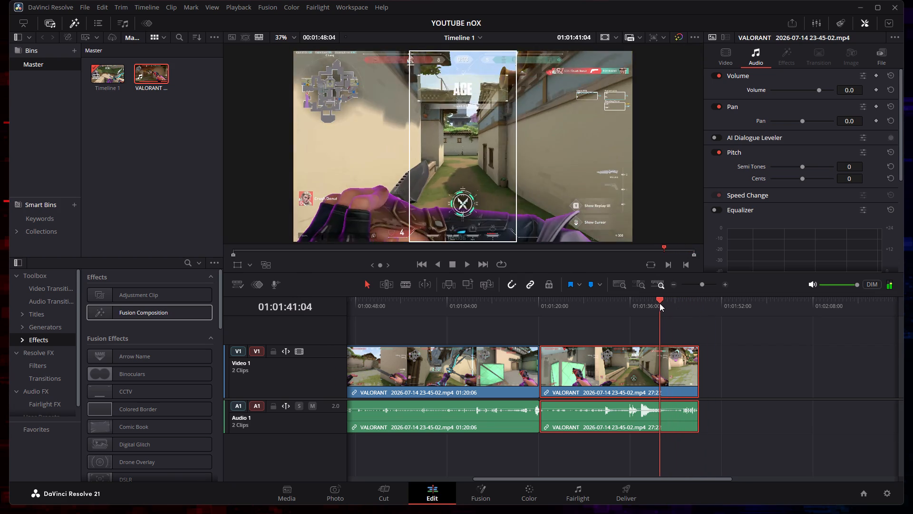
drag(660, 303, 659, 304)
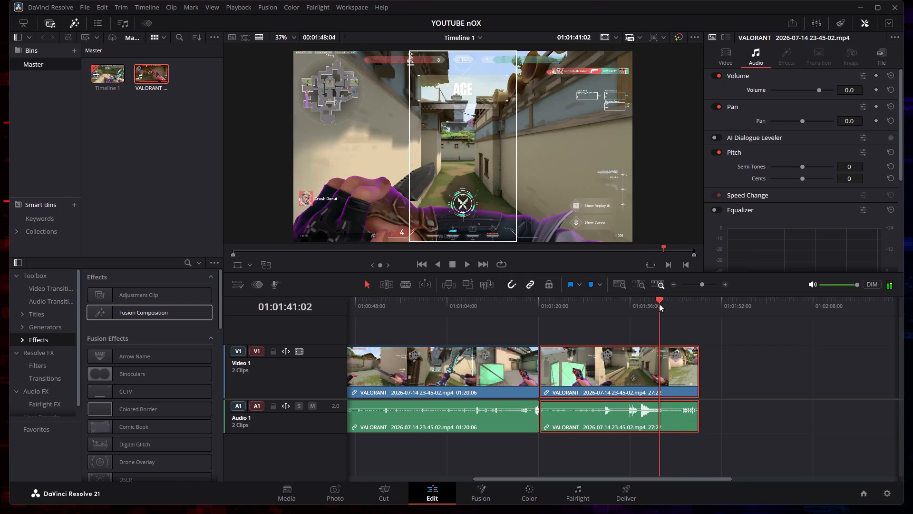
drag(659, 304, 663, 304)
click(402, 290)
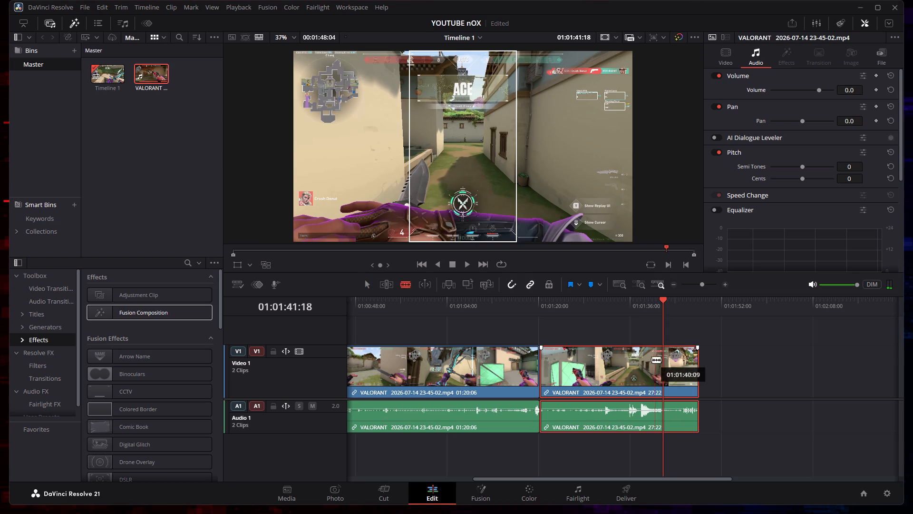
click(663, 359)
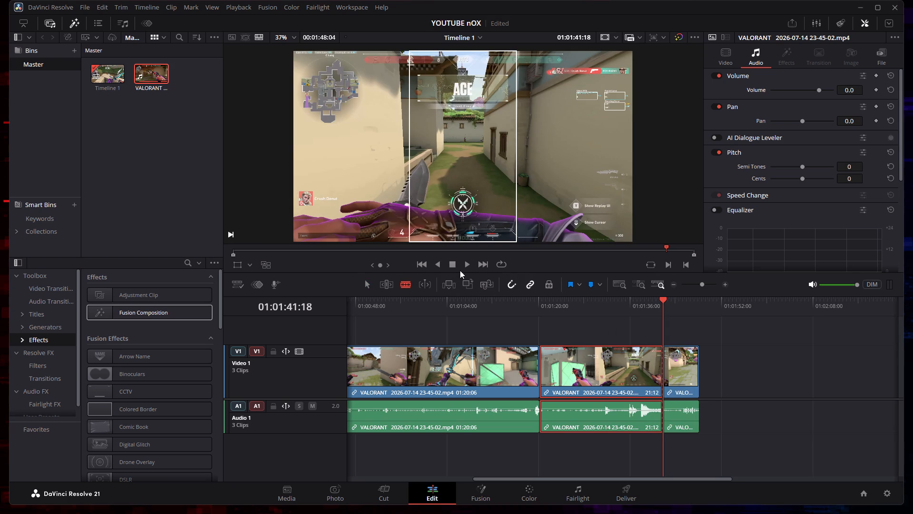
Return to the selection tool and delete the leftover segment after the 01:01:41:18 cut.
click(363, 286)
click(688, 364)
right_click(674, 362)
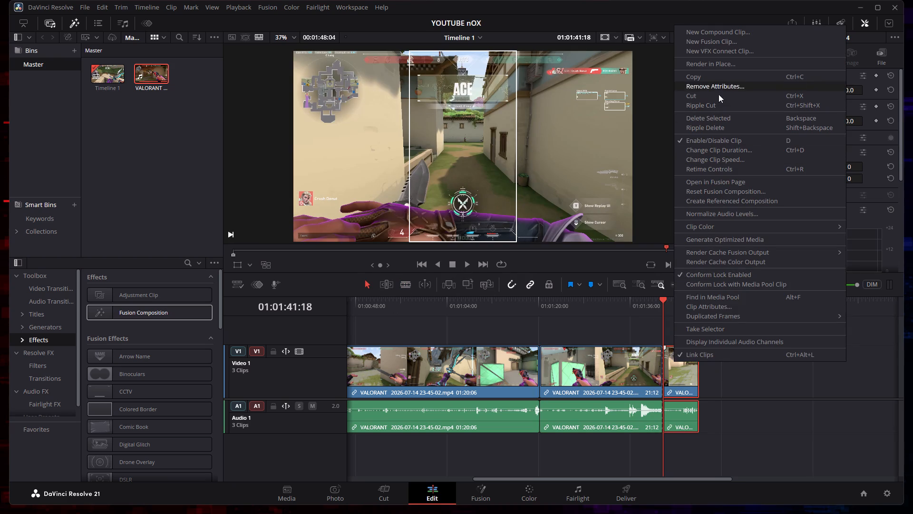
click(717, 119)
Bring the playhead back to the start of the timeline and play the edited gameplay from the buy phase.
drag(662, 299, 490, 307)
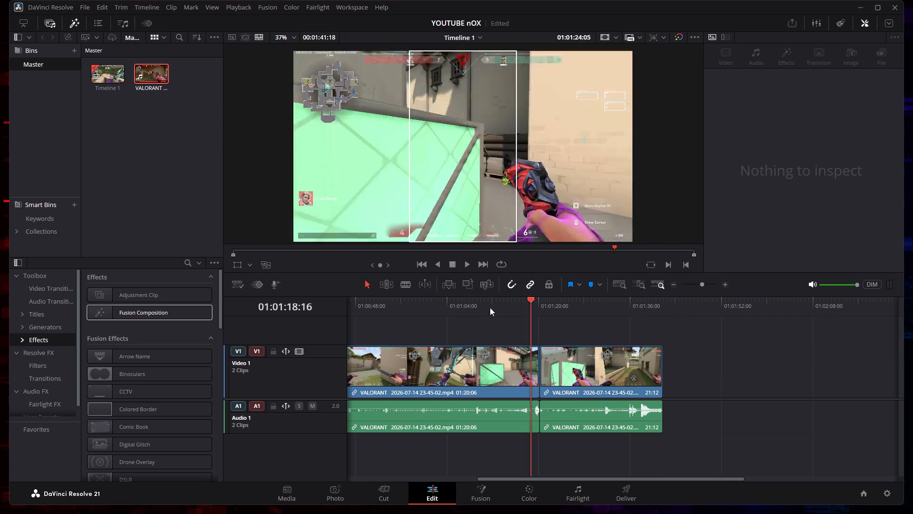
drag(490, 307, 246, 309)
click(470, 264)
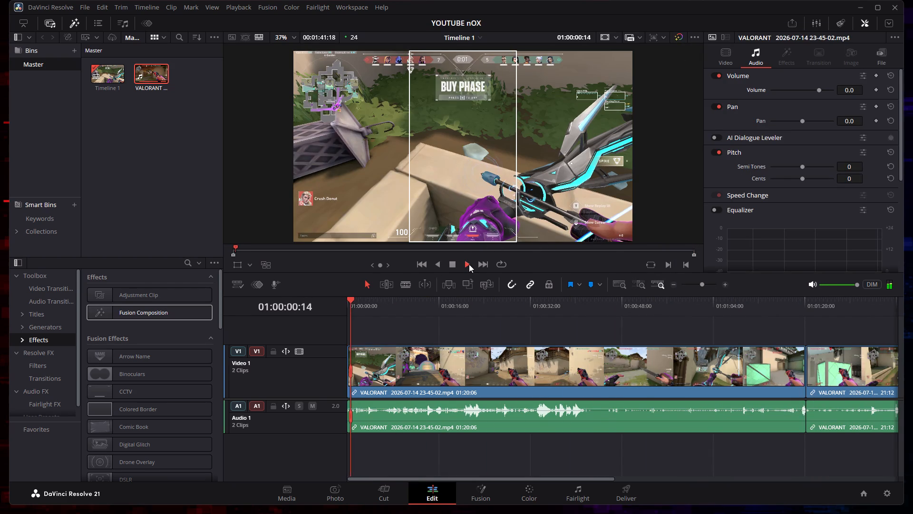
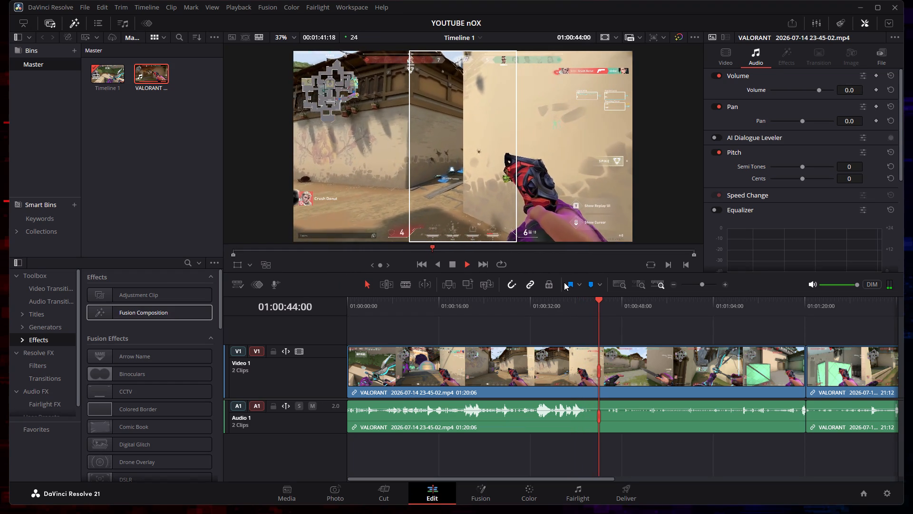
Scrub and play the first clip between about 01:00:53 and 01:00:59 to examine the uneventful running stretch for a cut point.
drag(607, 299, 681, 301)
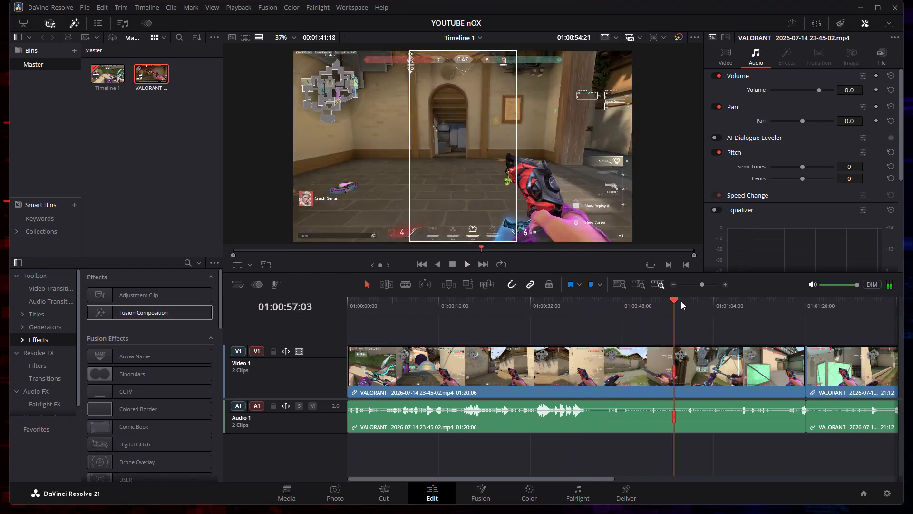
drag(681, 301, 689, 306)
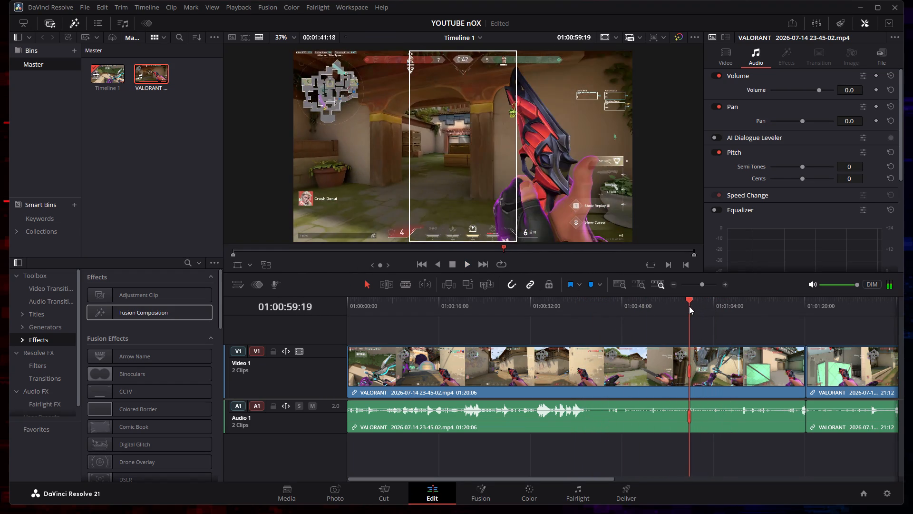
drag(689, 306, 671, 306)
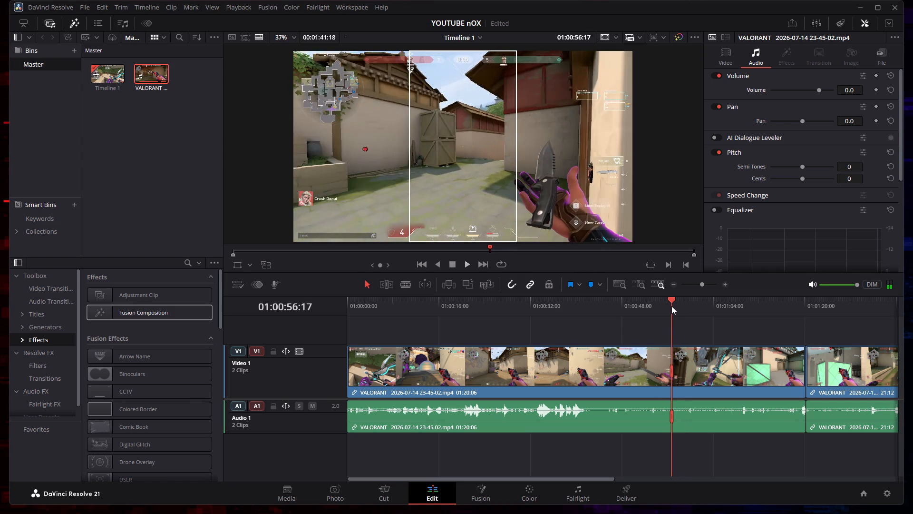
drag(671, 306, 652, 306)
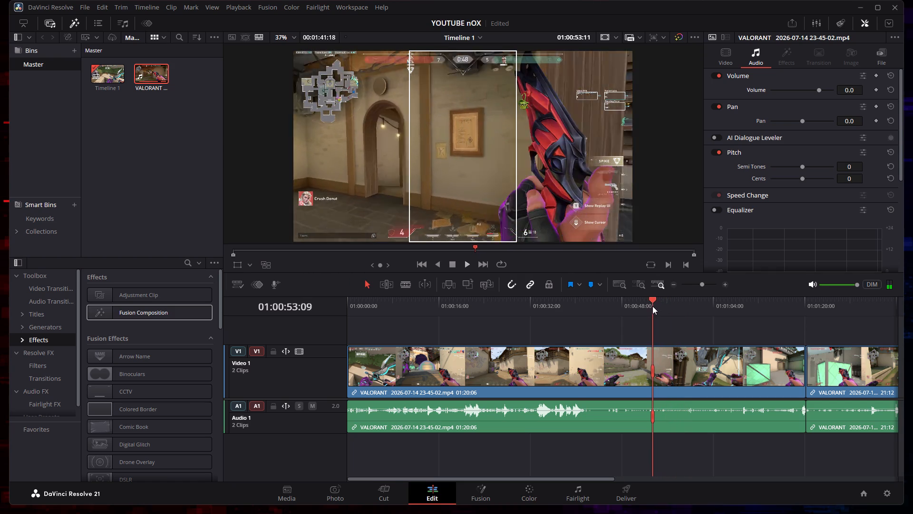
drag(652, 306, 669, 306)
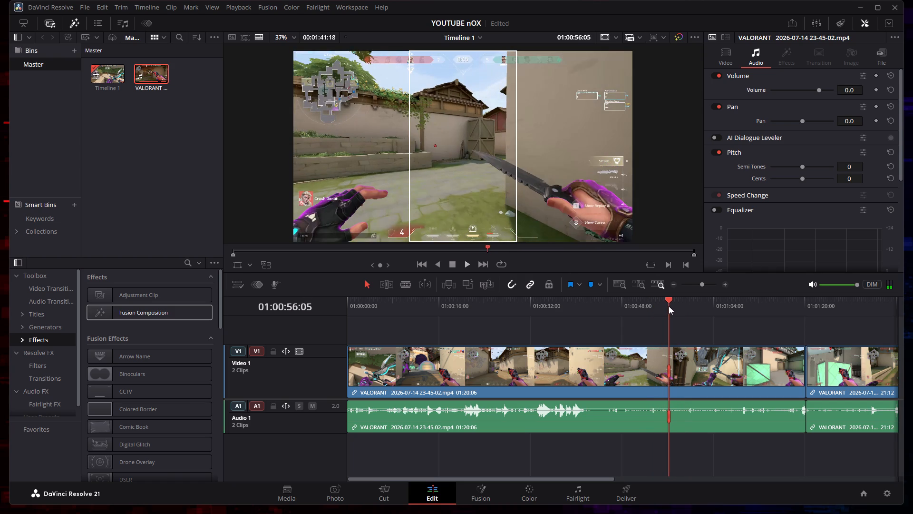
drag(669, 306, 672, 306)
click(672, 306)
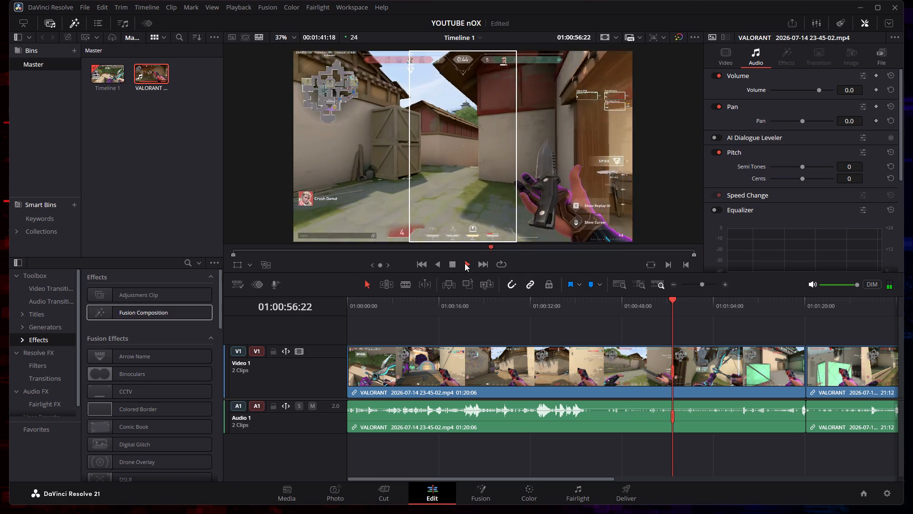
click(465, 263)
click(455, 264)
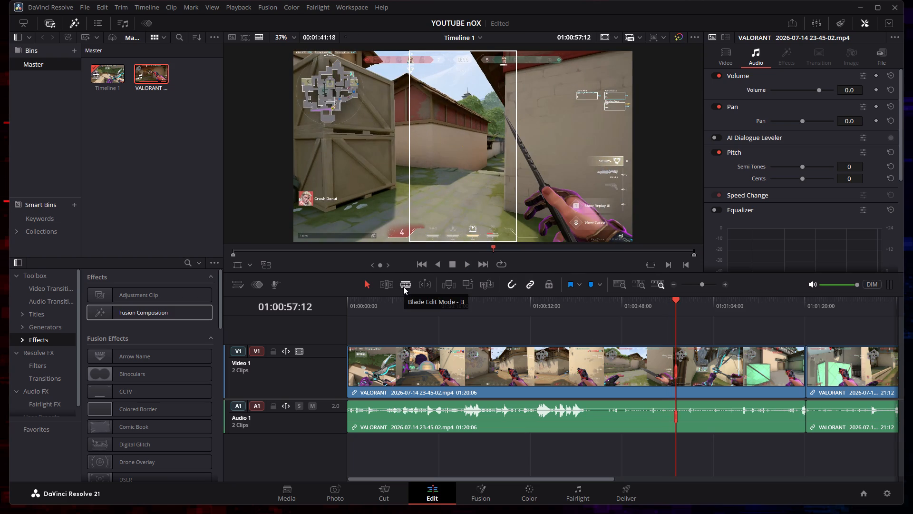
click(466, 265)
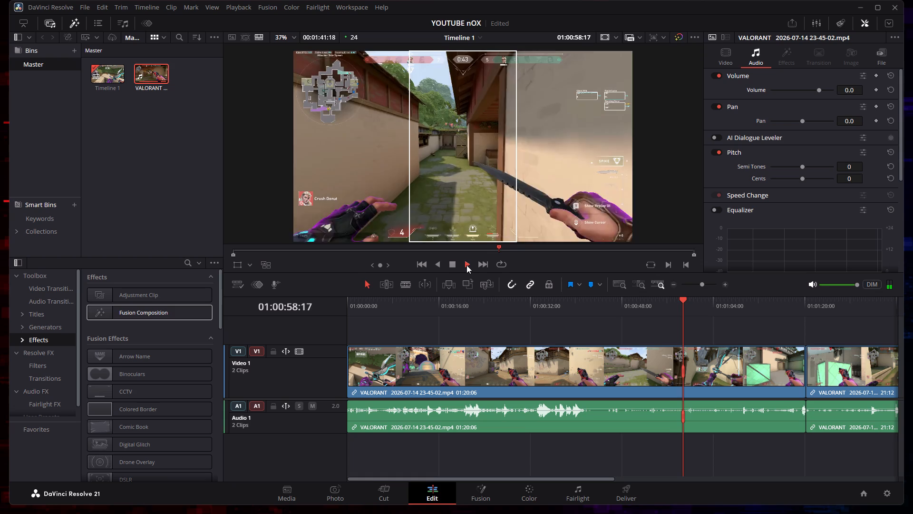
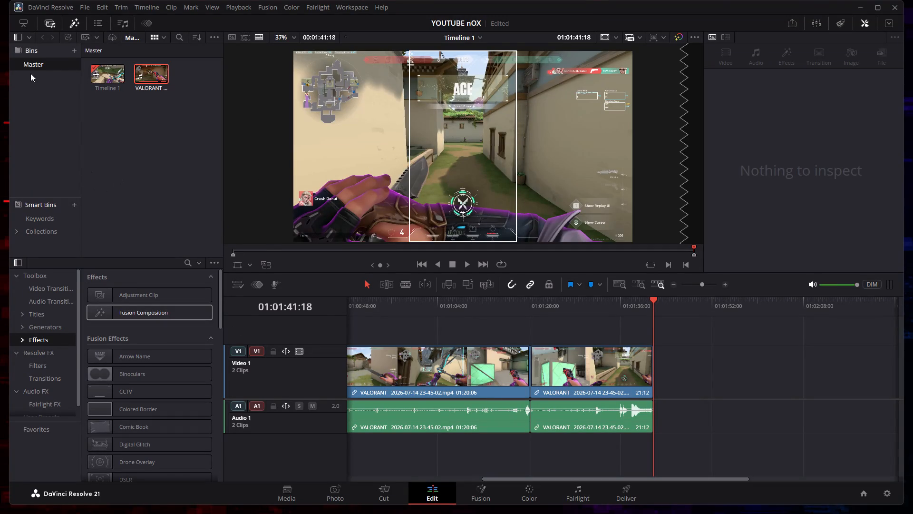
Import Logo.mp4 from the davinci Videos folder on Local Disk (D:) into the media pool.
click(112, 141)
click(87, 7)
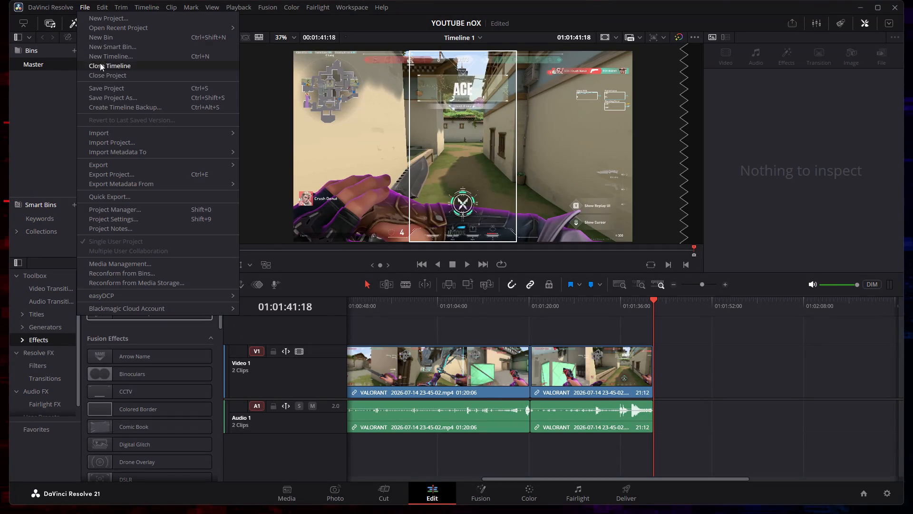
click(106, 130)
click(265, 144)
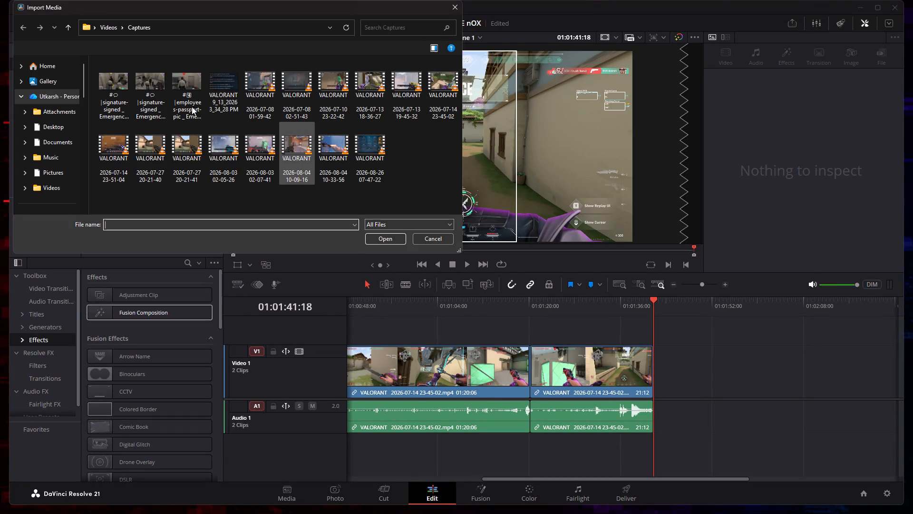
scroll(63, 170, down, 7)
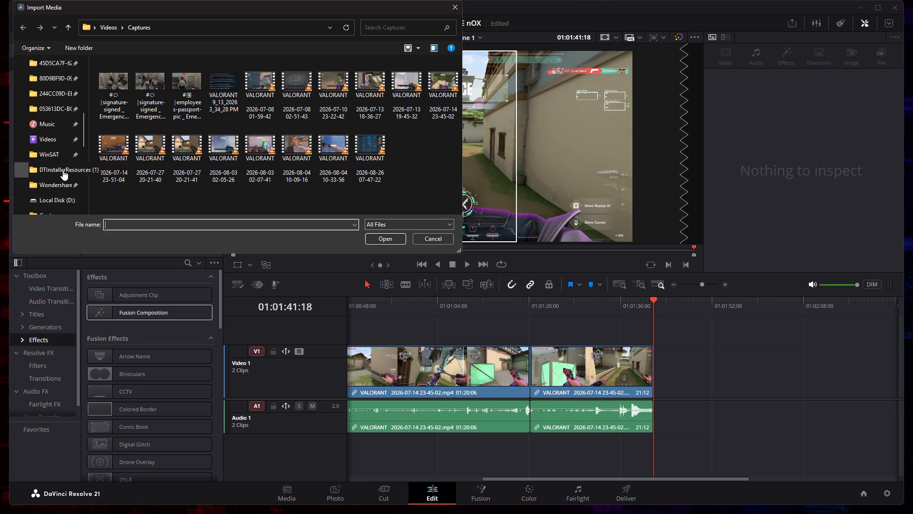
scroll(63, 170, down, 4)
click(58, 150)
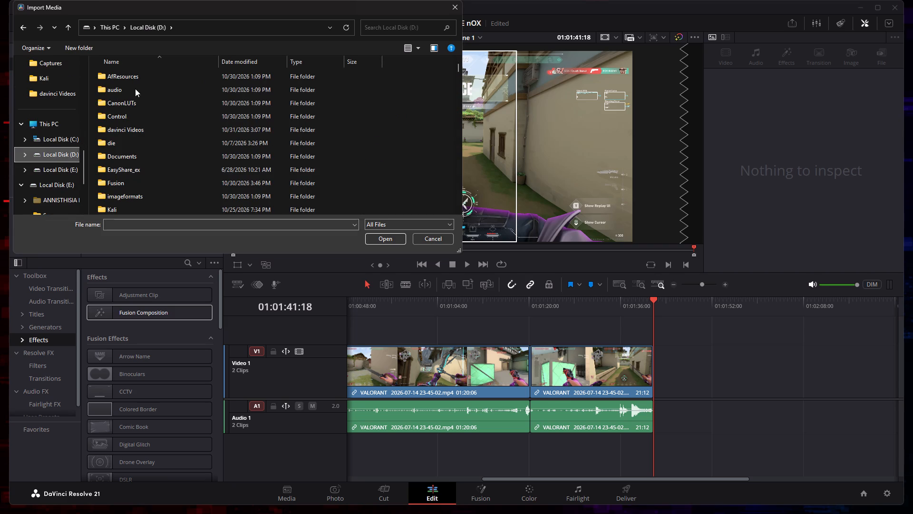
scroll(142, 182, down, 2)
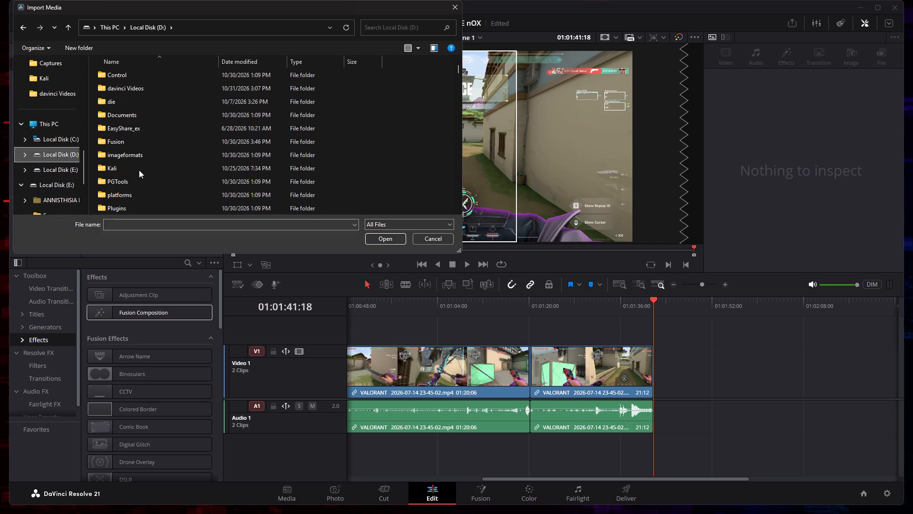
scroll(139, 173, down, 2)
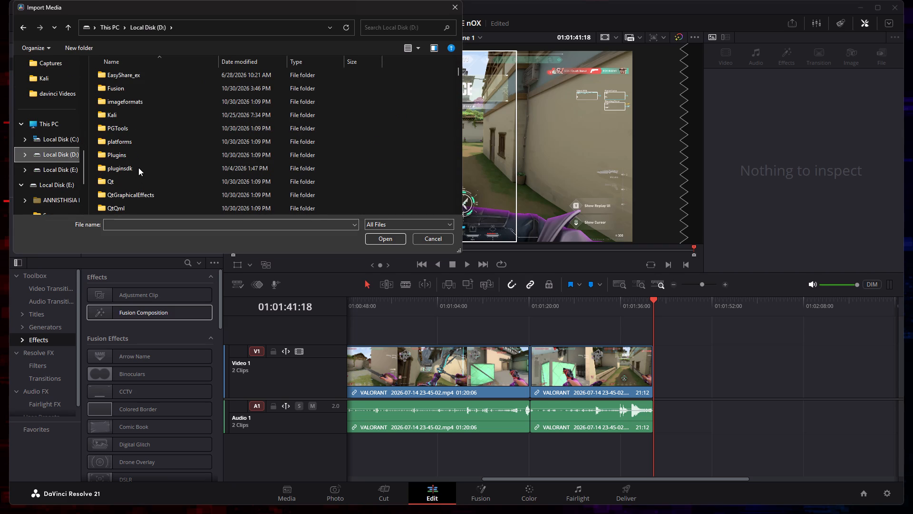
scroll(138, 162, up, 2)
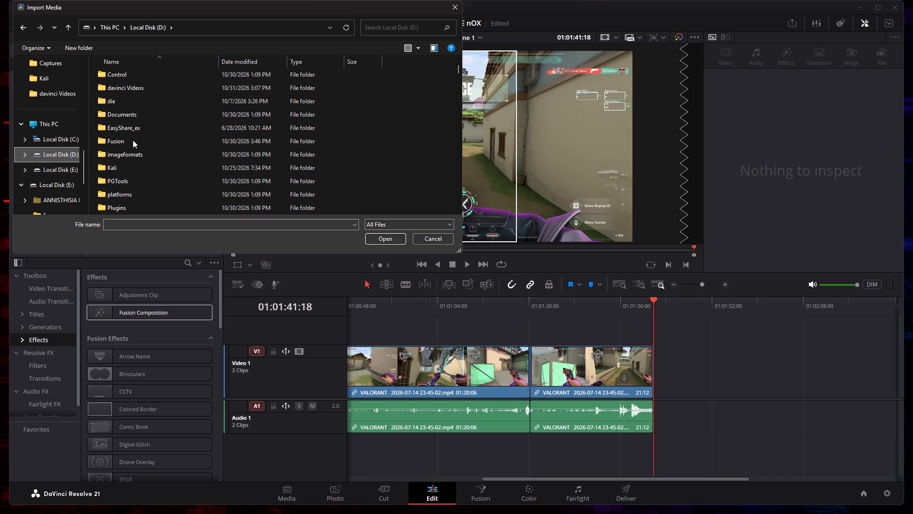
double_click(129, 89)
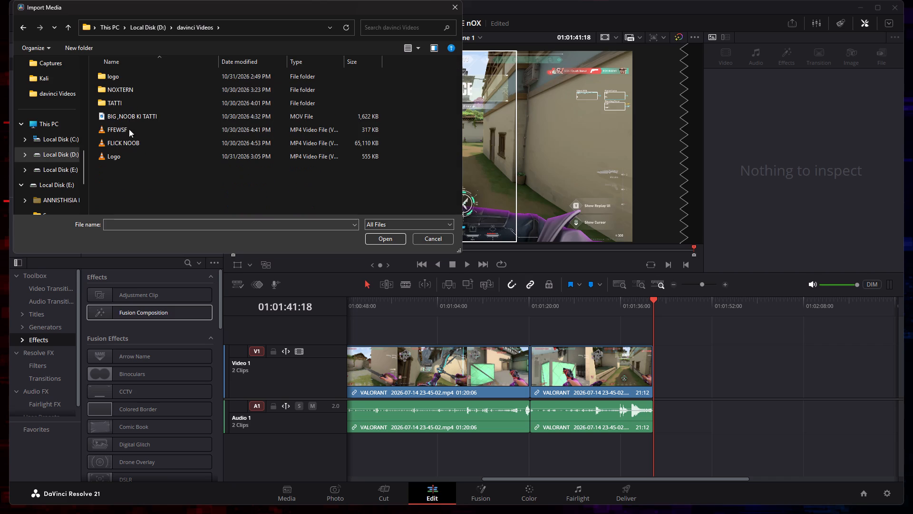
click(129, 158)
click(382, 233)
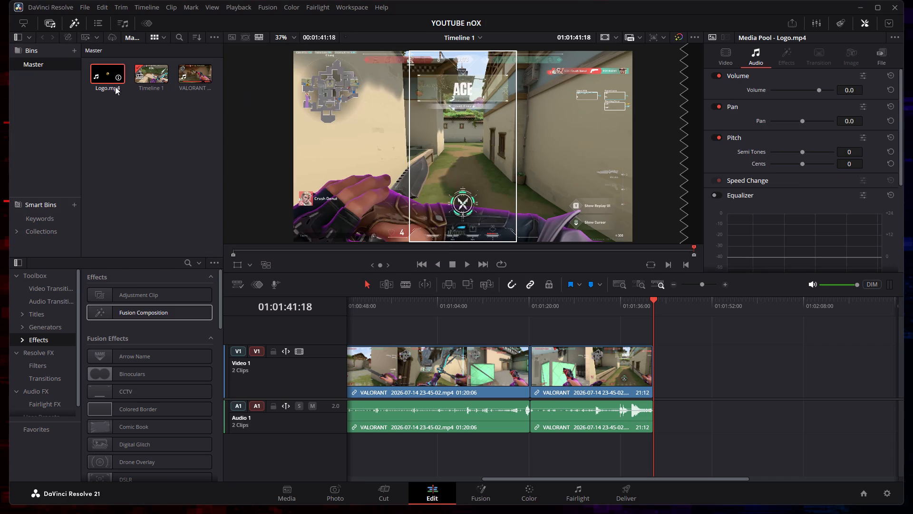
Place the Logo.mp4 clip on Video 1 directly after the last gameplay clip, starting at 01:01:41:18.
drag(107, 75, 675, 366)
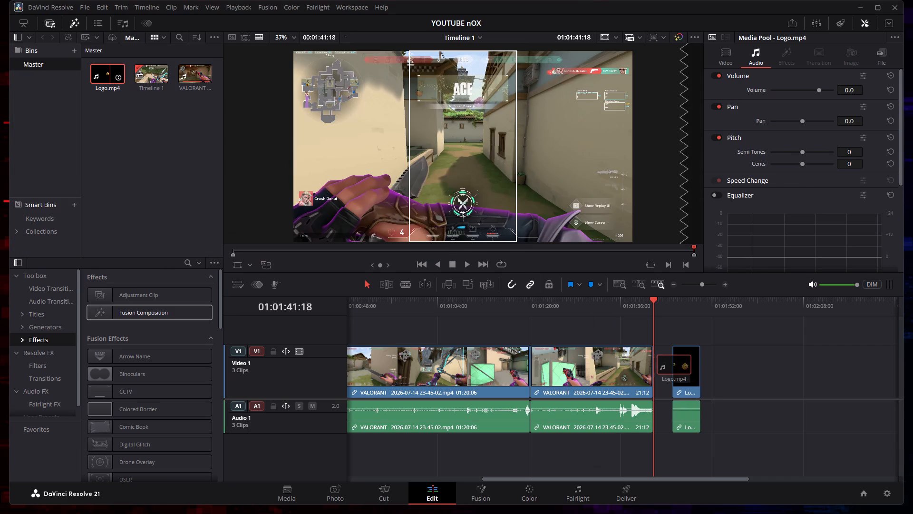
drag(675, 366, 653, 372)
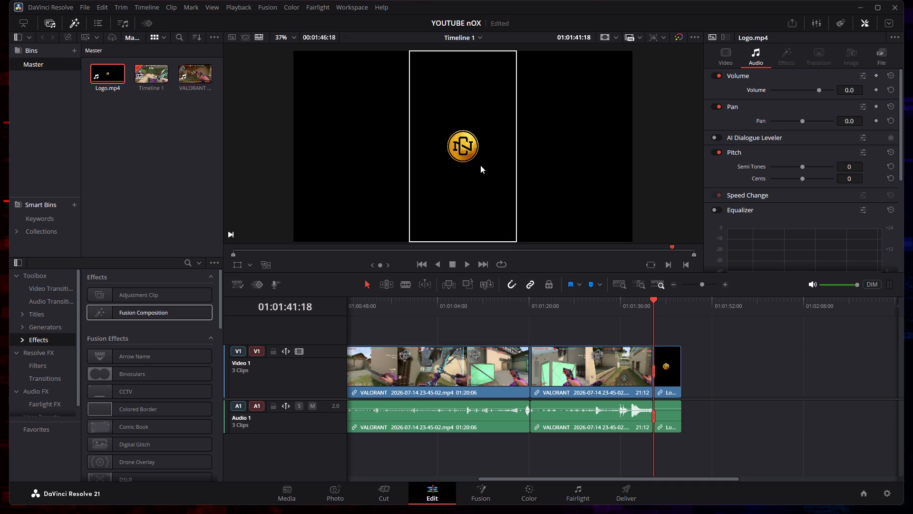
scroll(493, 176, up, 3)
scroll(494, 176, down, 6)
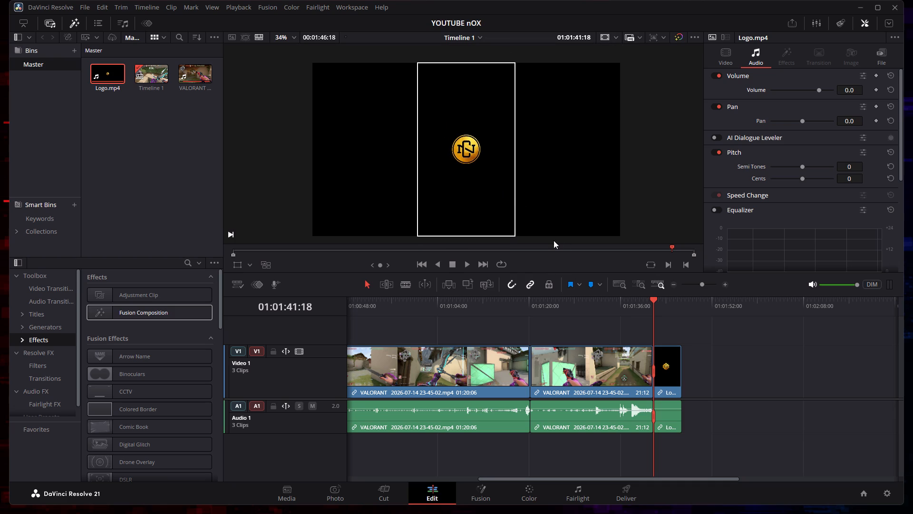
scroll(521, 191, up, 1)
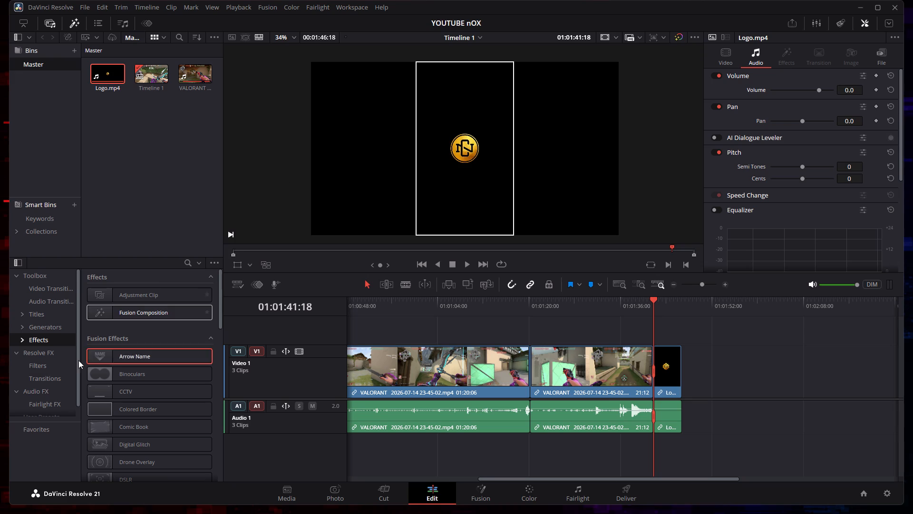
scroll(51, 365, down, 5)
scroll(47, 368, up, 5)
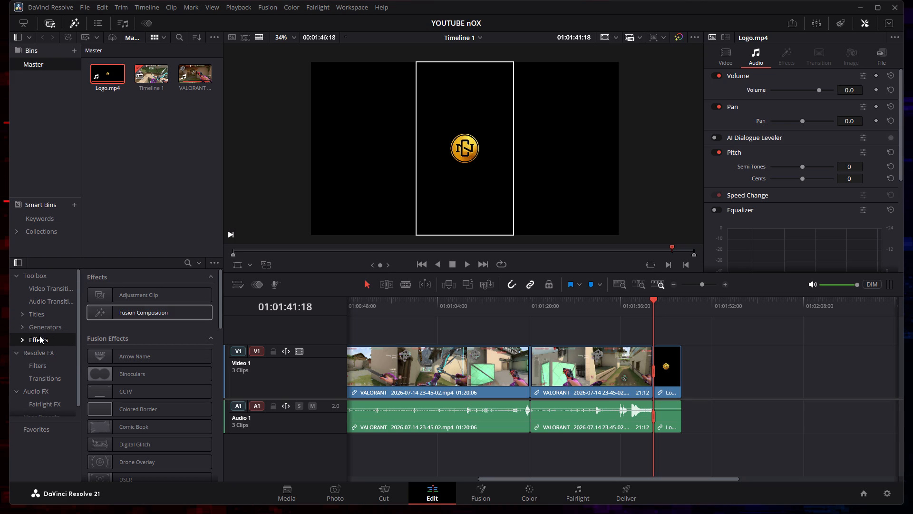
Scrub through the whole timeline and play it from 01:00:00:00 to review the edited gameplay and the logo ending.
drag(653, 300, 662, 300)
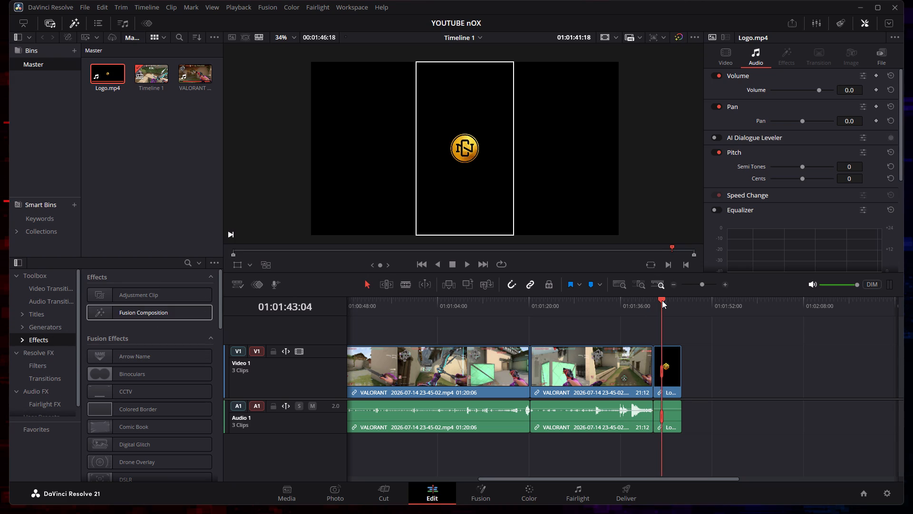
drag(662, 300, 641, 304)
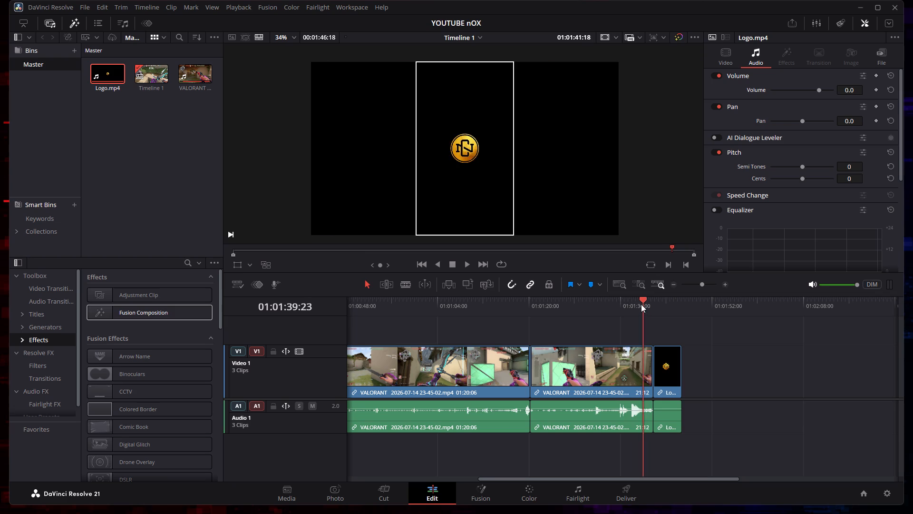
drag(641, 304, 685, 304)
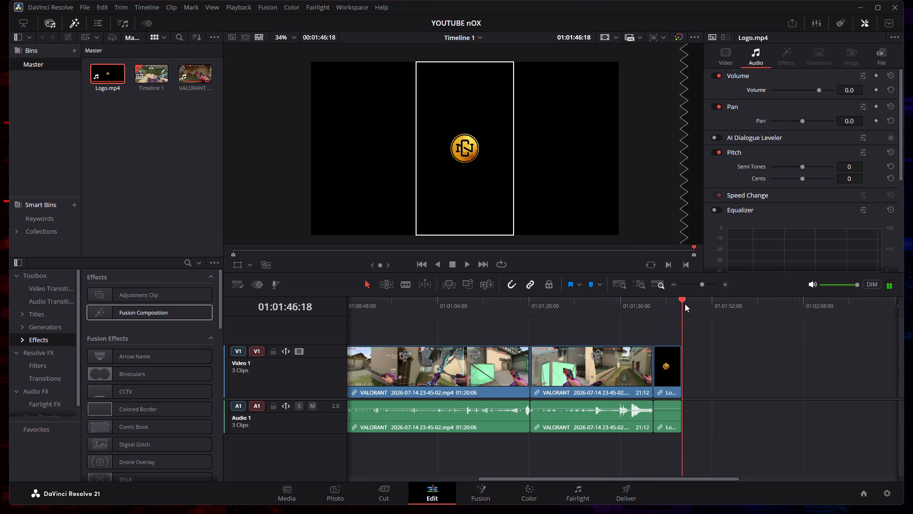
drag(685, 304, 336, 294)
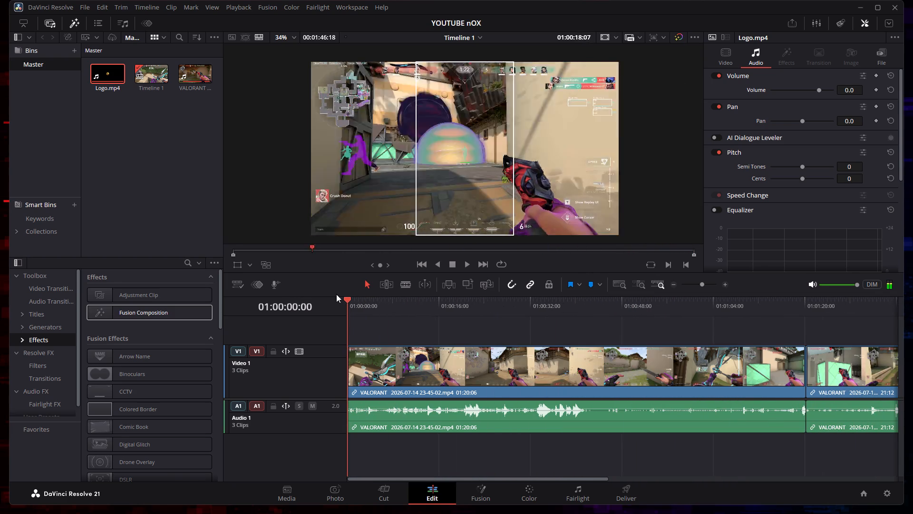
drag(336, 294, 606, 302)
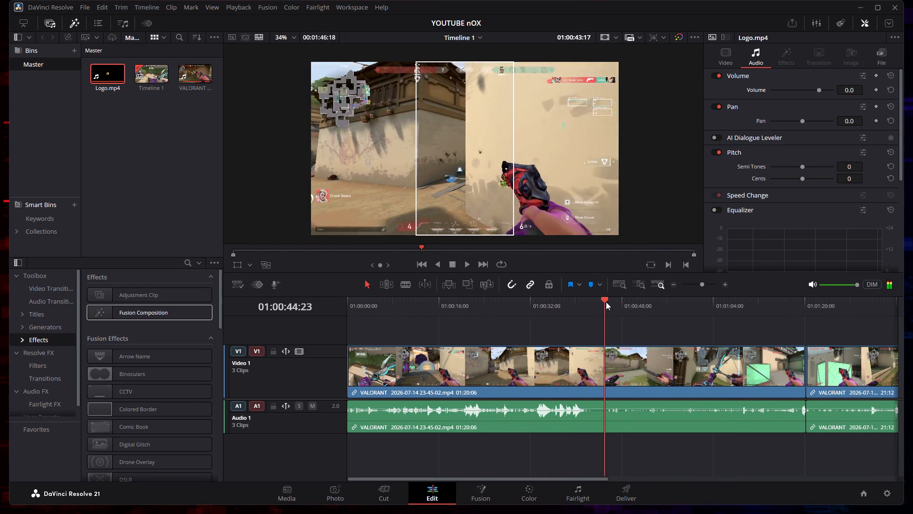
drag(606, 302, 795, 304)
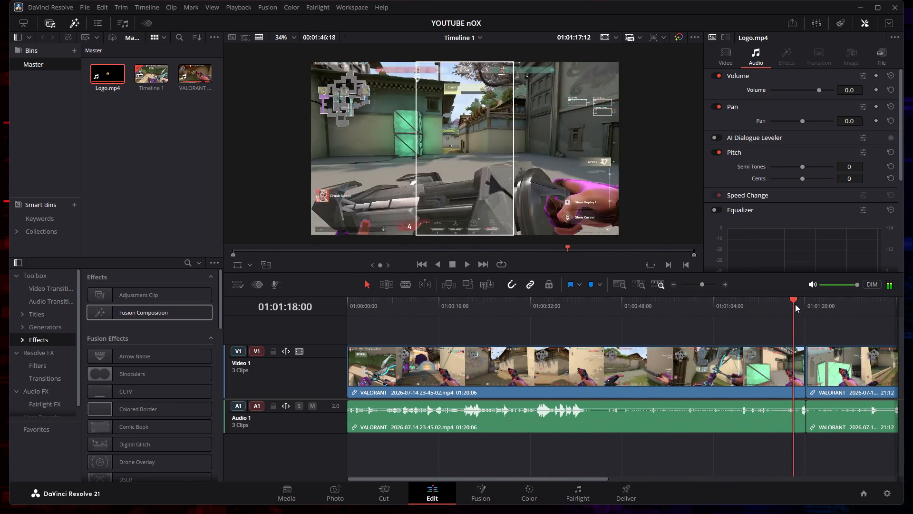
drag(795, 304, 912, 304)
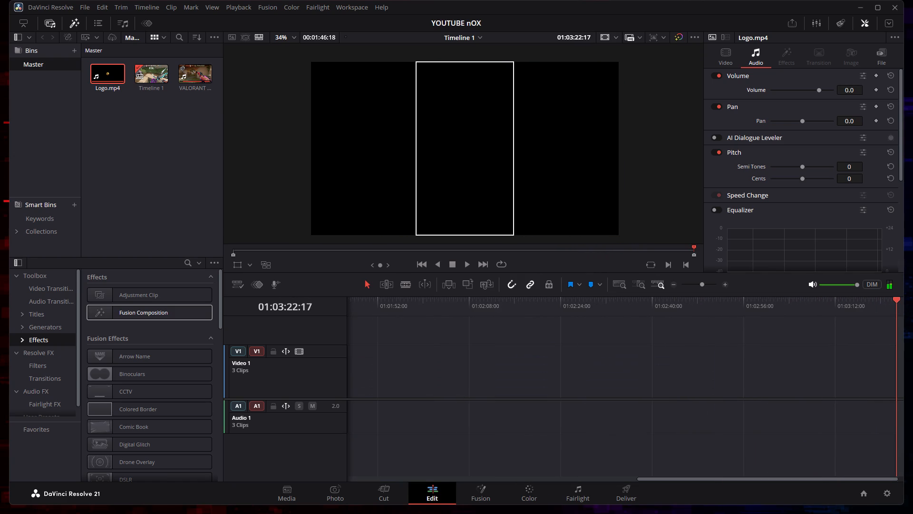
drag(912, 304, 635, 306)
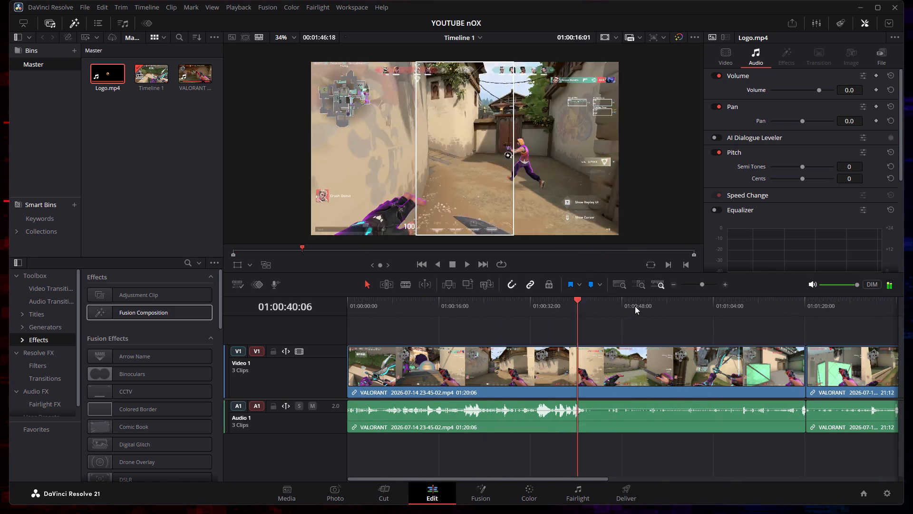
drag(635, 306, 409, 297)
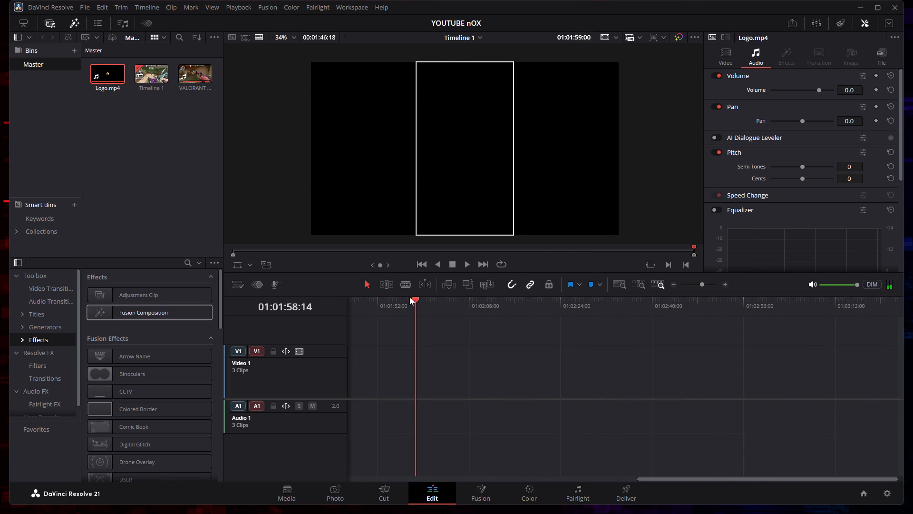
drag(409, 297, 380, 298)
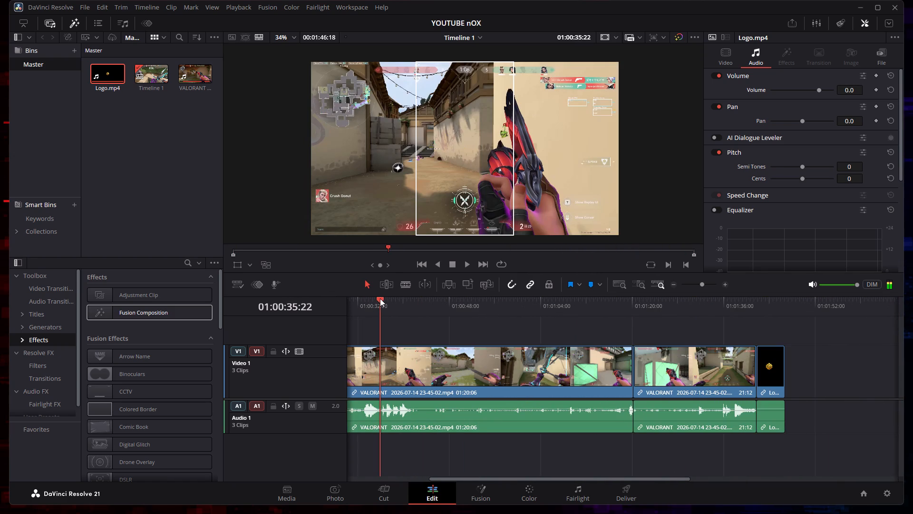
drag(380, 298, 307, 299)
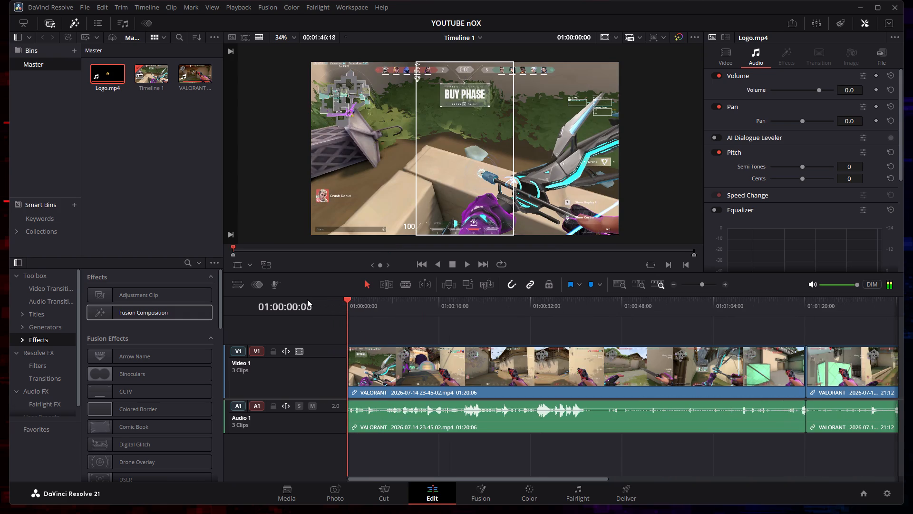
drag(307, 299, 284, 299)
click(467, 265)
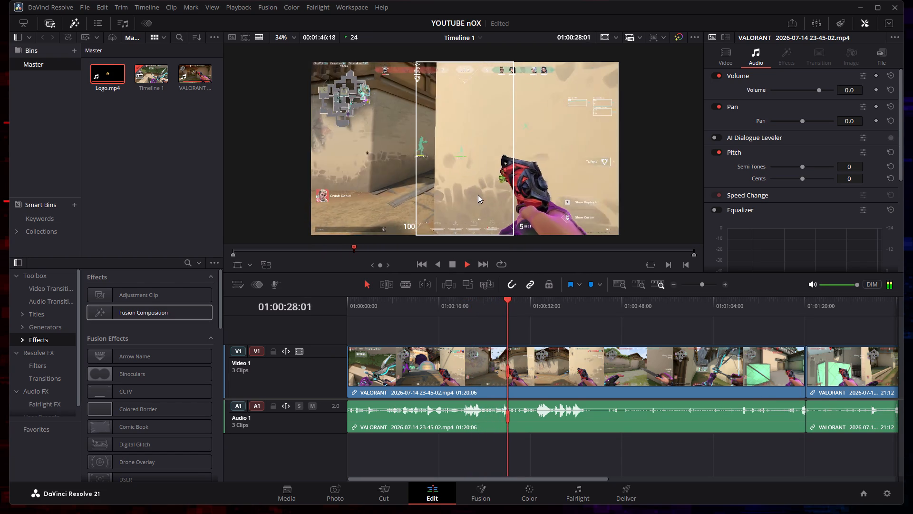
drag(518, 297, 579, 299)
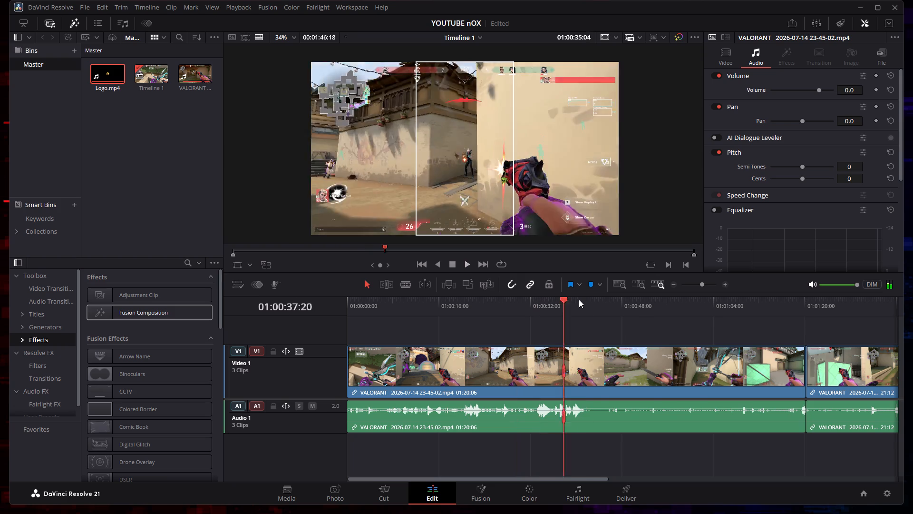
drag(579, 299, 725, 305)
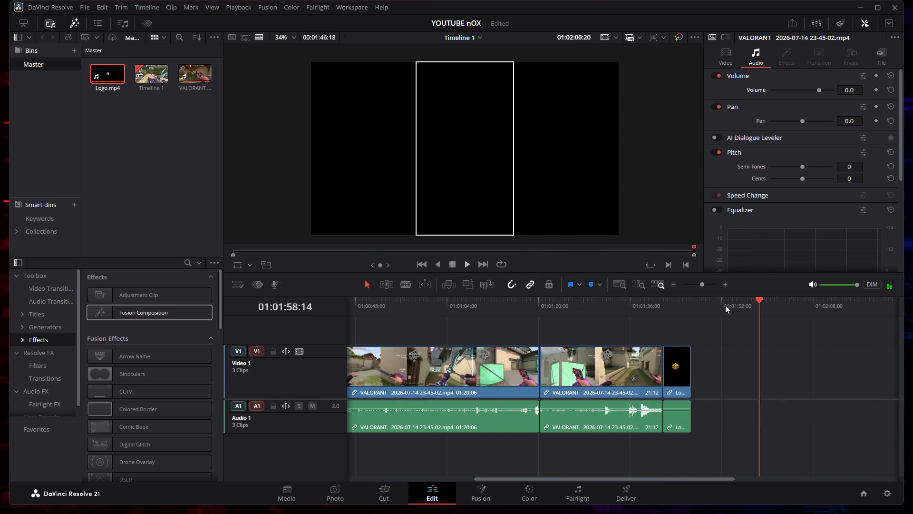
Scrub and play the logo clip at the end of the timeline to review the outro up to its last frame.
drag(725, 305, 670, 307)
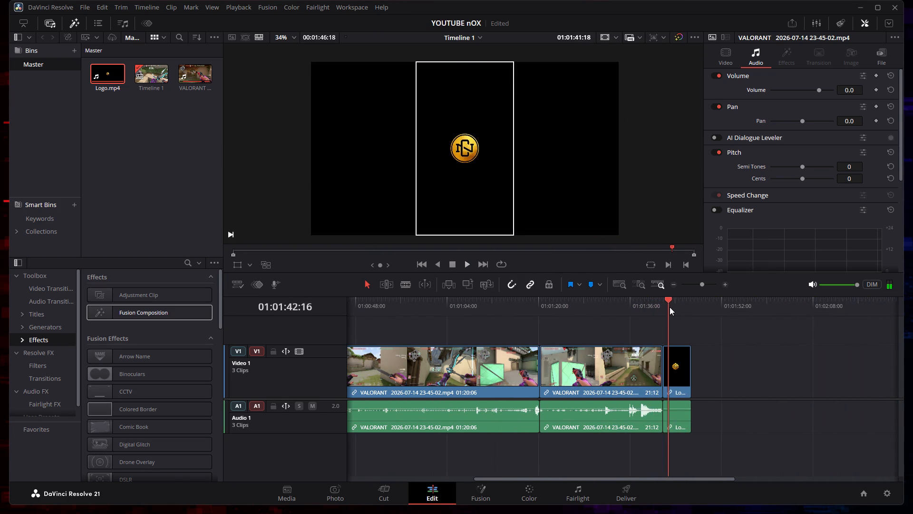
drag(670, 307, 689, 306)
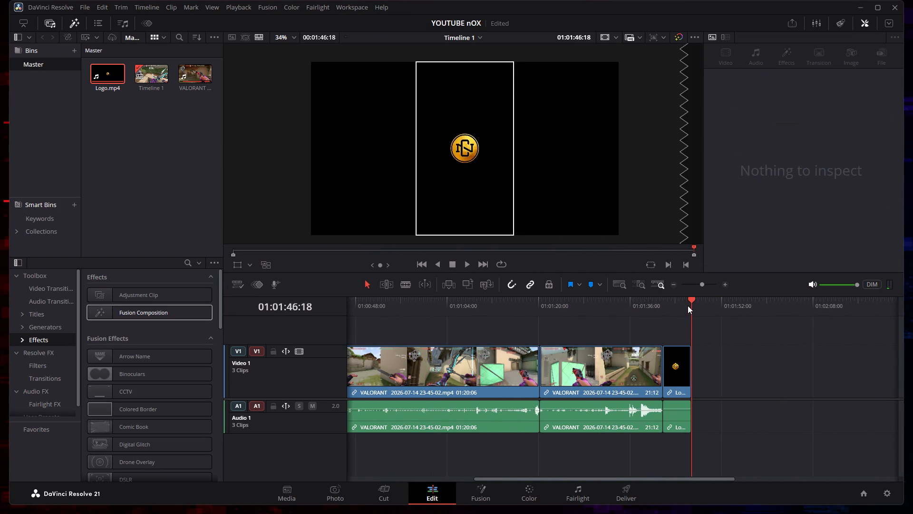
drag(690, 297, 680, 298)
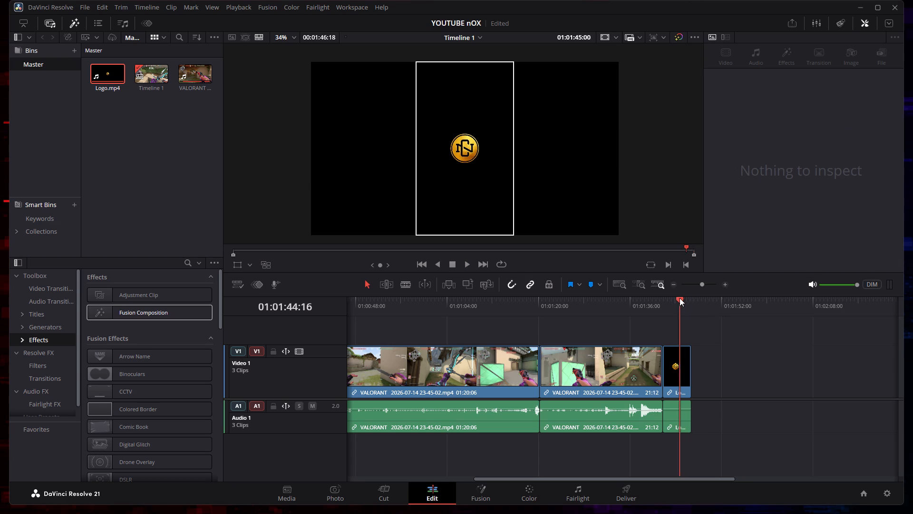
drag(680, 298, 663, 301)
click(465, 266)
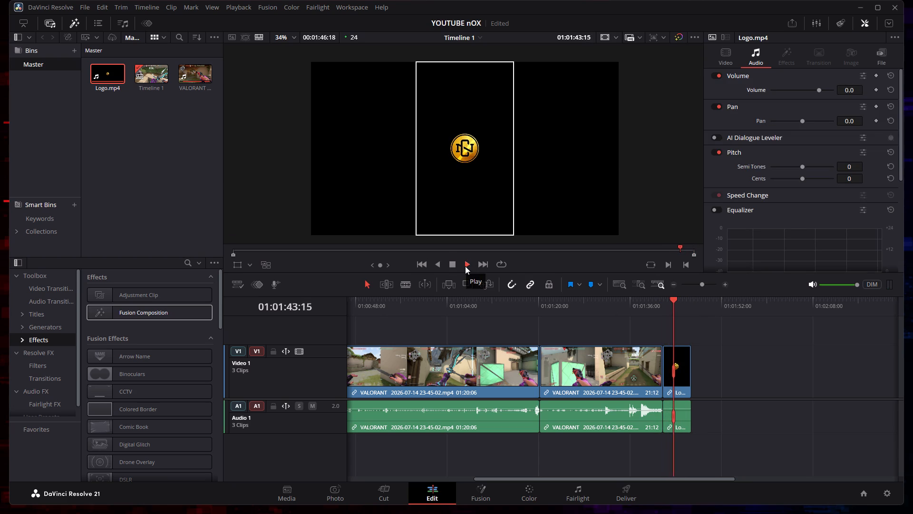
click(465, 266)
click(466, 266)
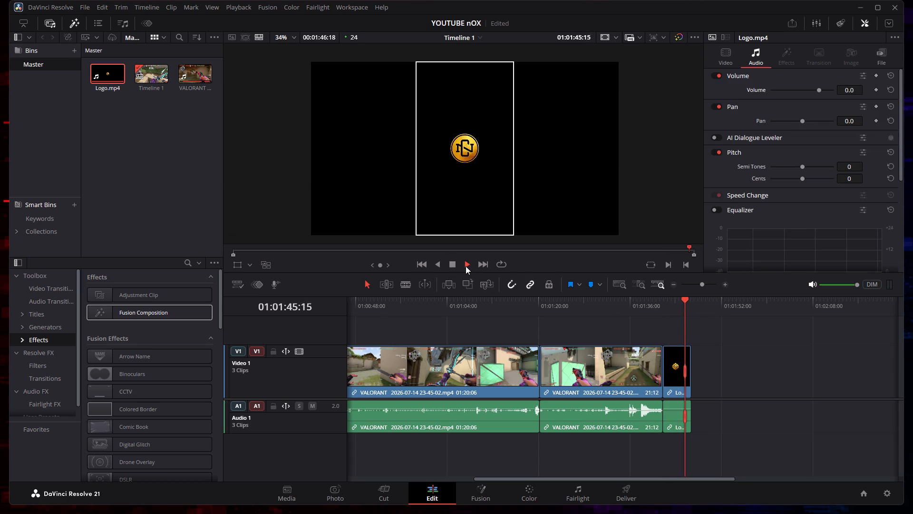
click(466, 266)
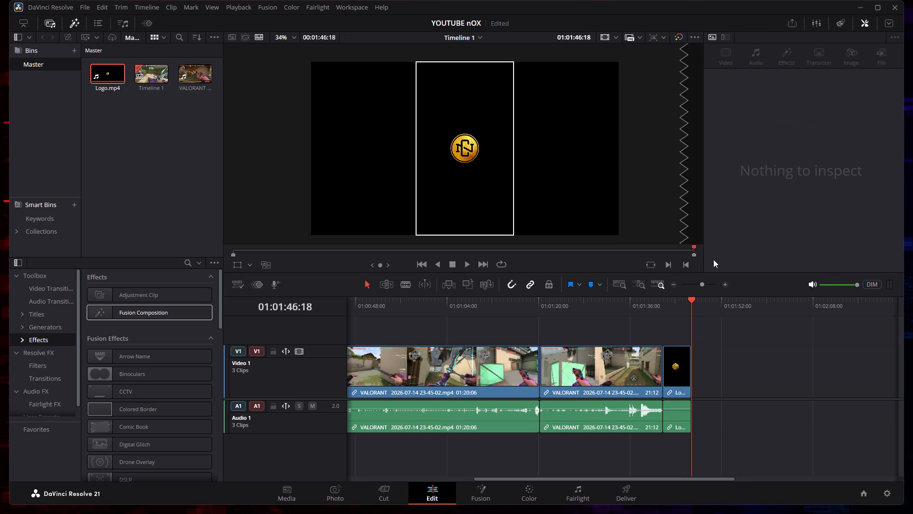
drag(692, 298, 689, 299)
Trim the end of the Logo.mp4 clip on Video 1 back to 01:01:44:22, together with its linked audio.
drag(689, 299, 675, 302)
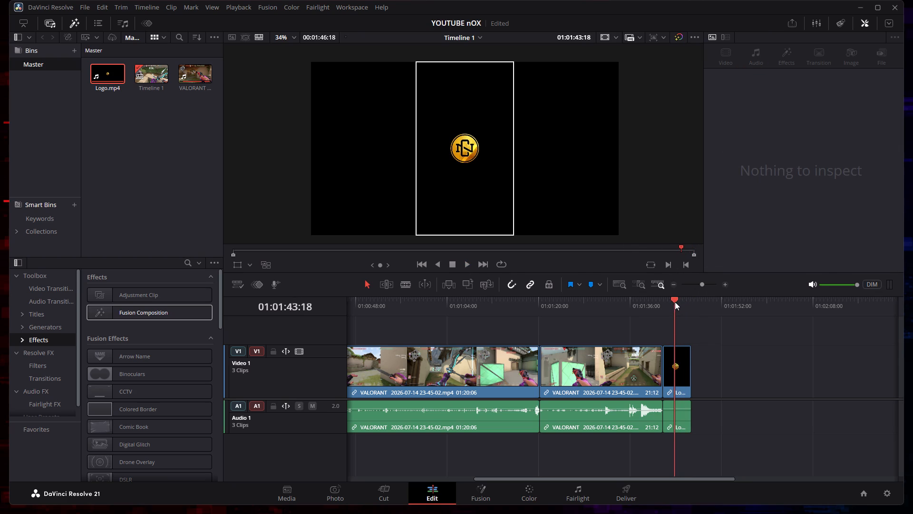
drag(675, 302, 679, 303)
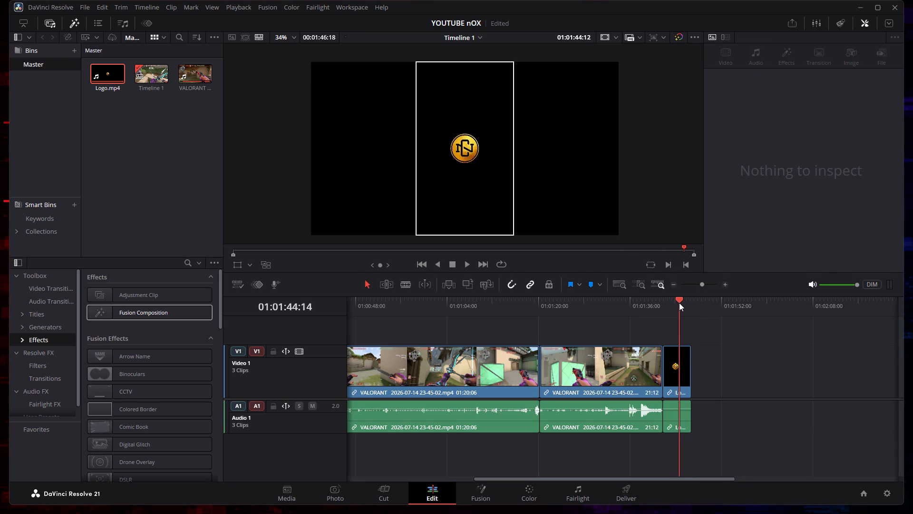
drag(679, 303, 680, 303)
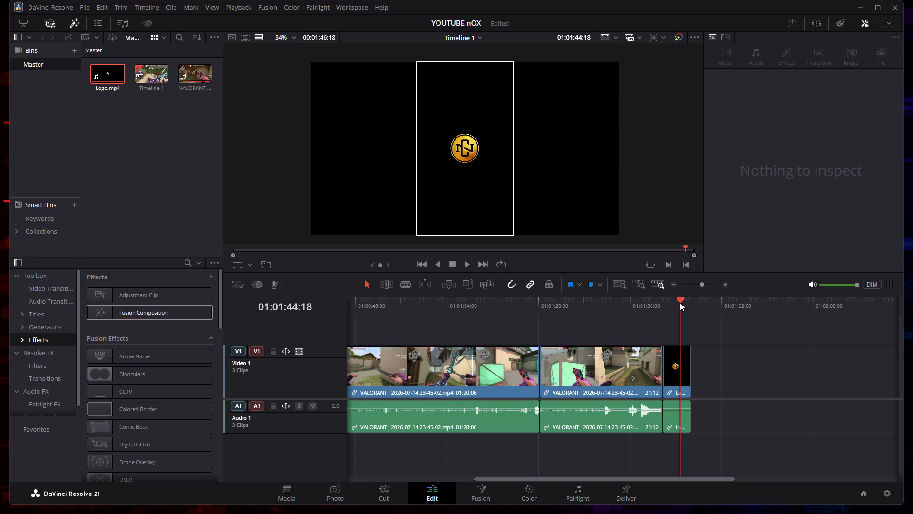
drag(680, 303, 681, 303)
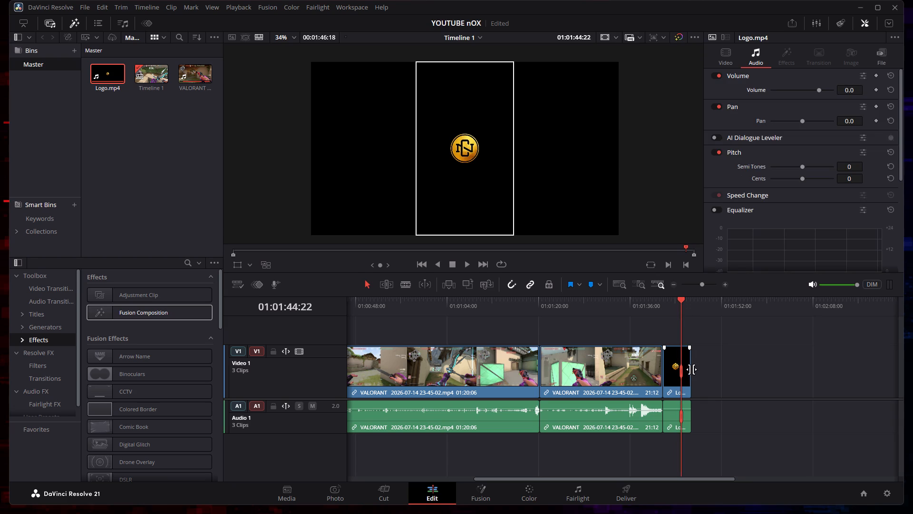
drag(691, 369, 683, 370)
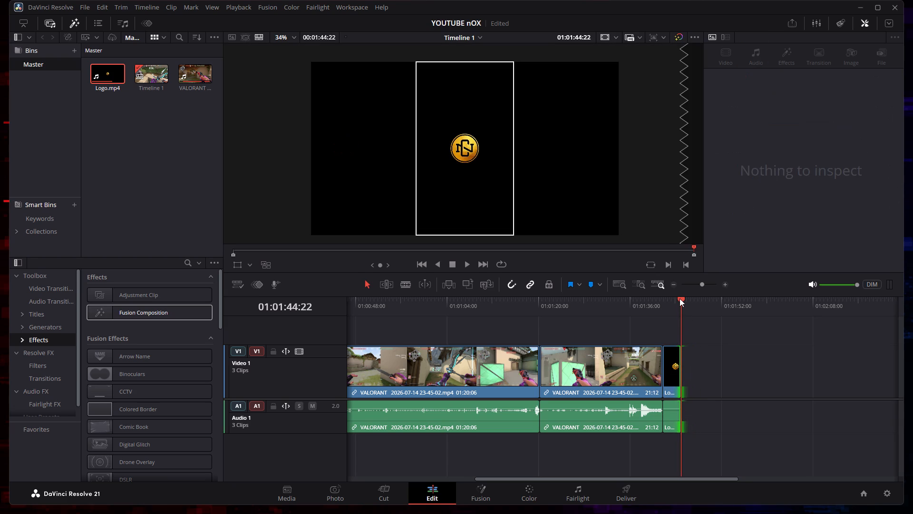
Play the shortened logo outro from its start at 01:01:41:18 to review it, and return to that point.
drag(680, 298, 662, 303)
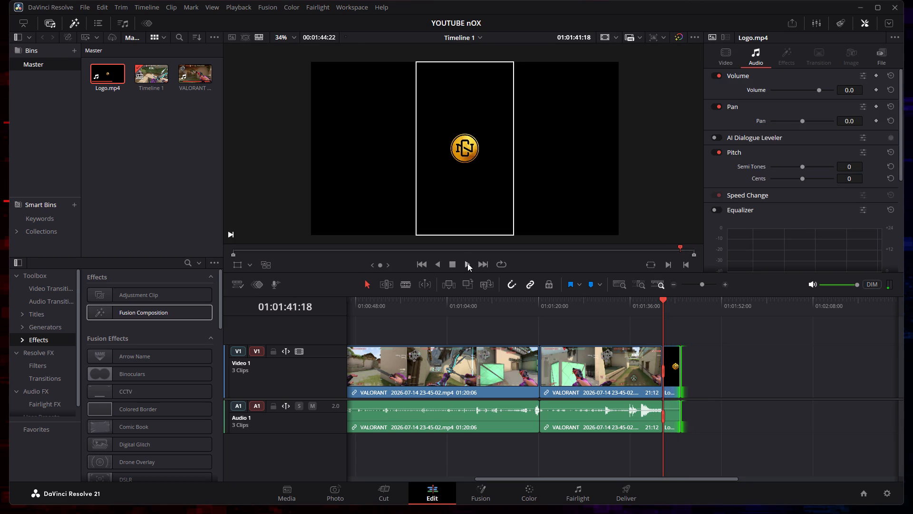
click(467, 263)
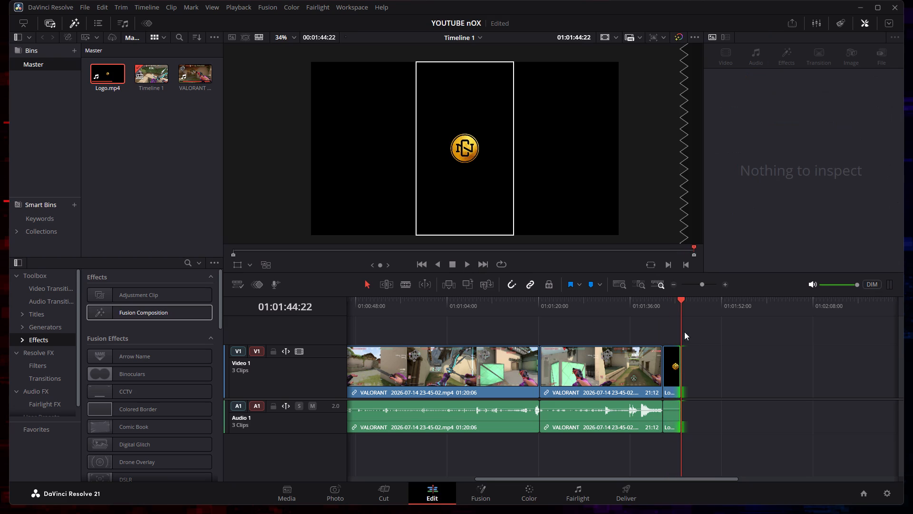
drag(683, 297, 677, 297)
drag(680, 297, 677, 299)
drag(677, 299, 665, 302)
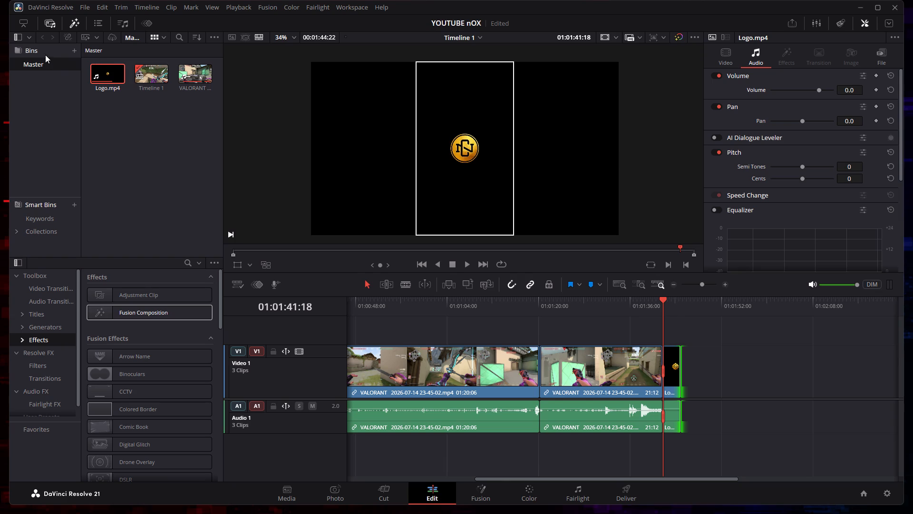
Apply the Circles Fusion transition at the cut between the two gameplay clips at 01:01:20:06 on Video 1.
click(52, 22)
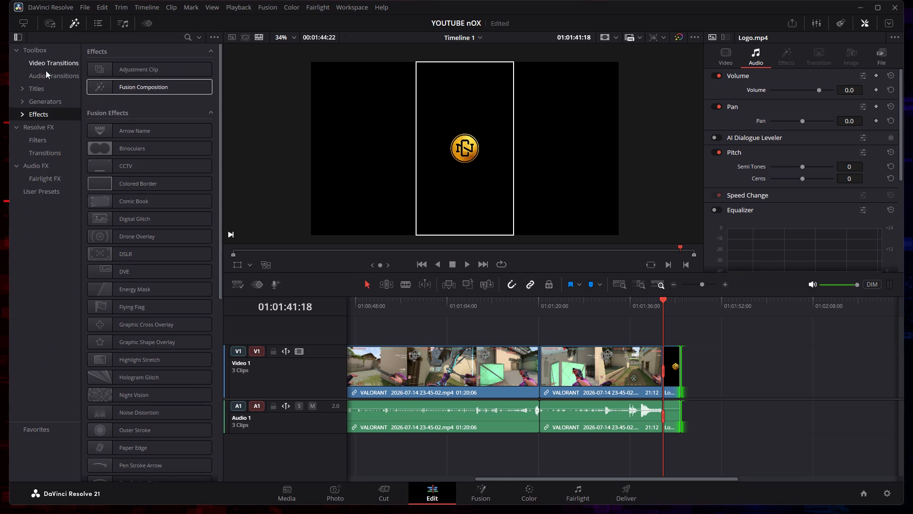
click(56, 61)
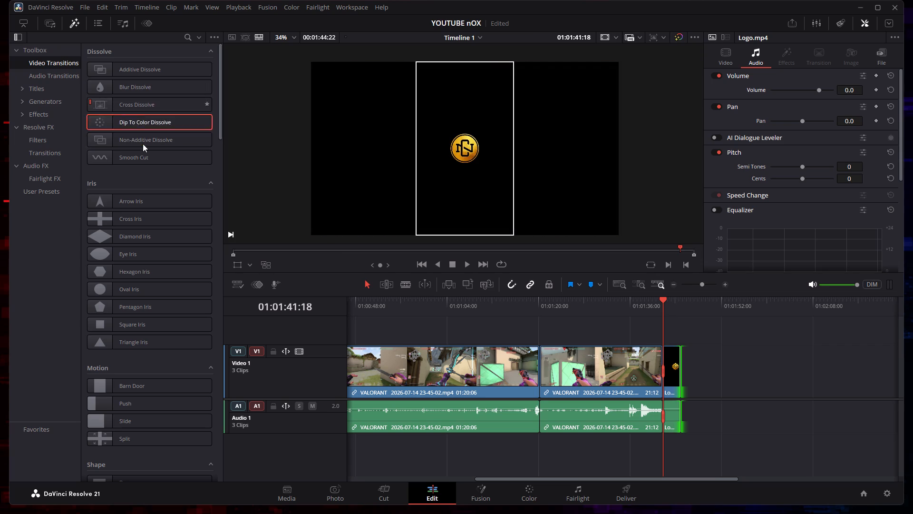
scroll(144, 292, down, 9)
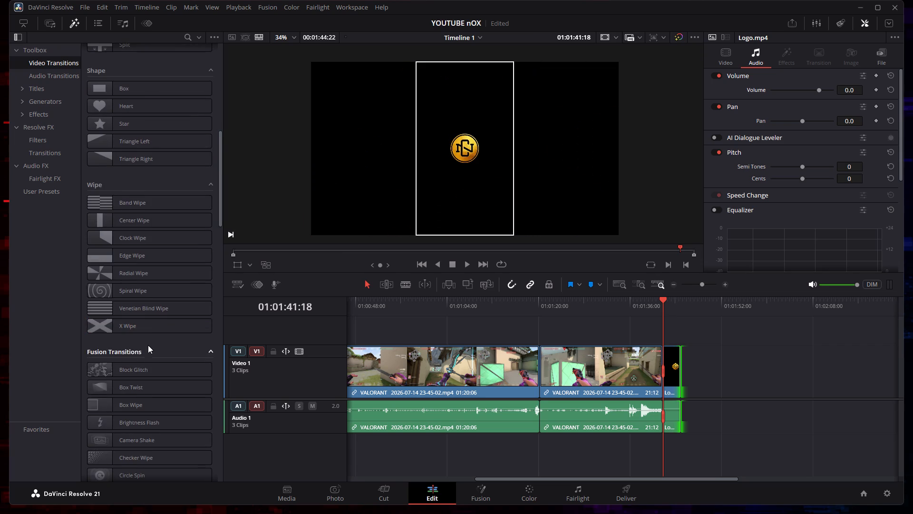
scroll(147, 351, down, 1)
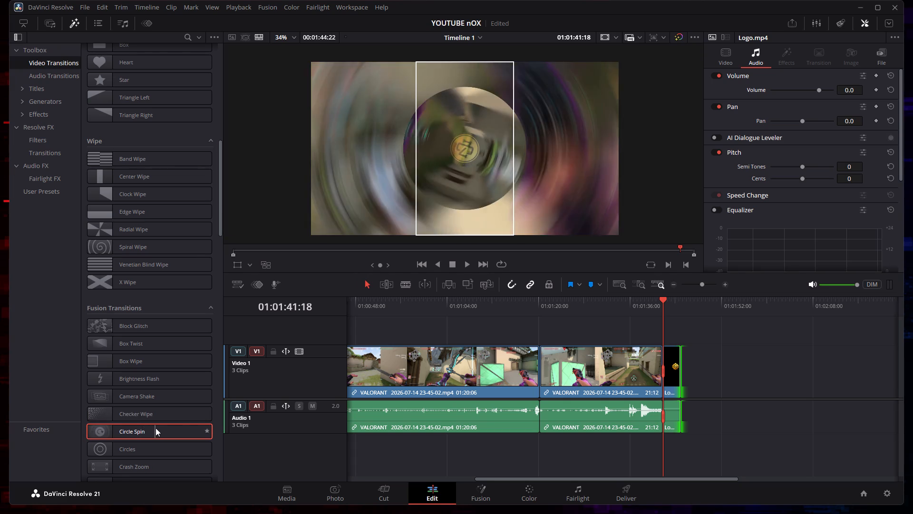
scroll(143, 446, down, 2)
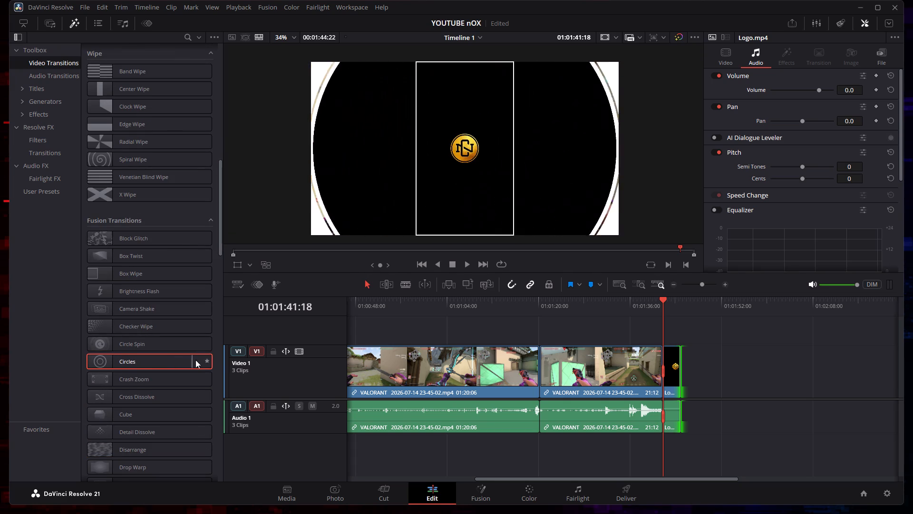
click(539, 359)
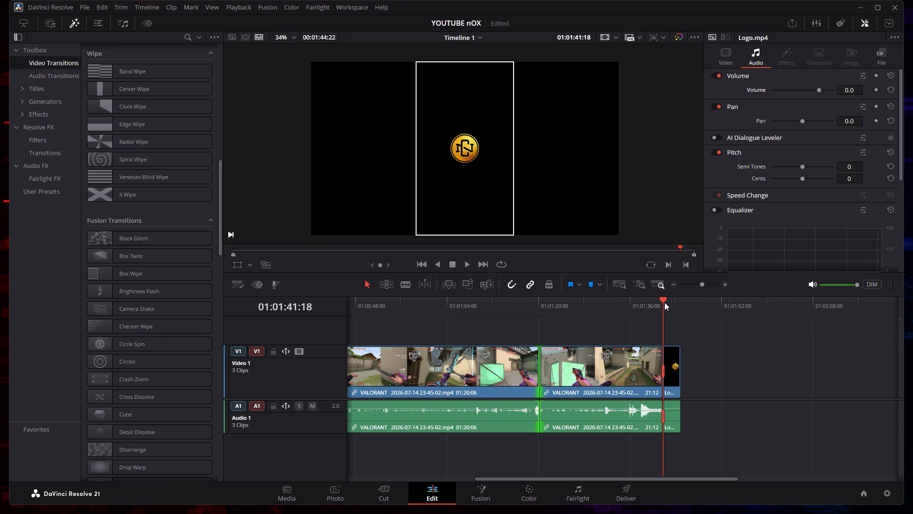
drag(662, 301, 536, 305)
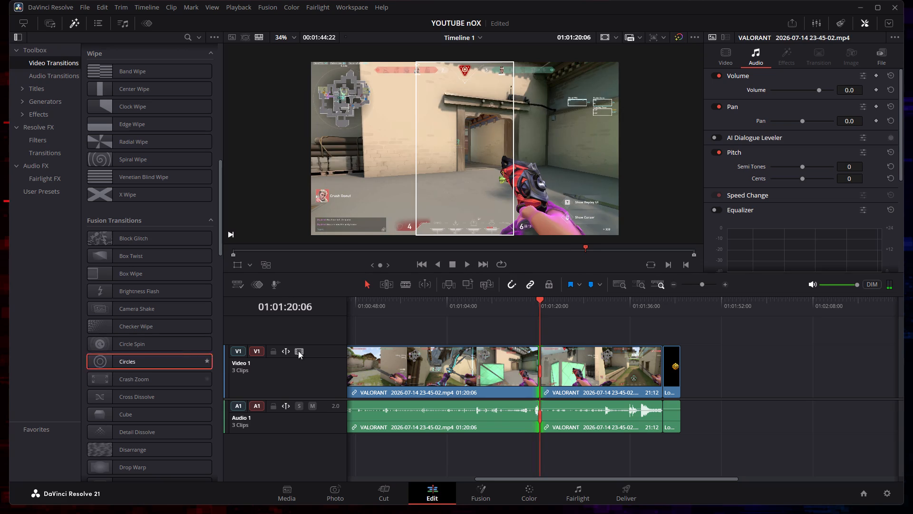
drag(540, 300, 530, 302)
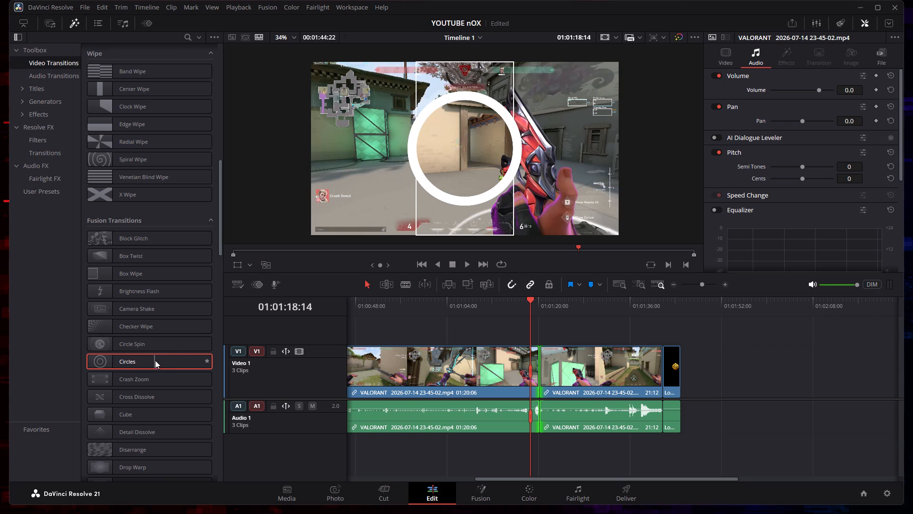
click(172, 360)
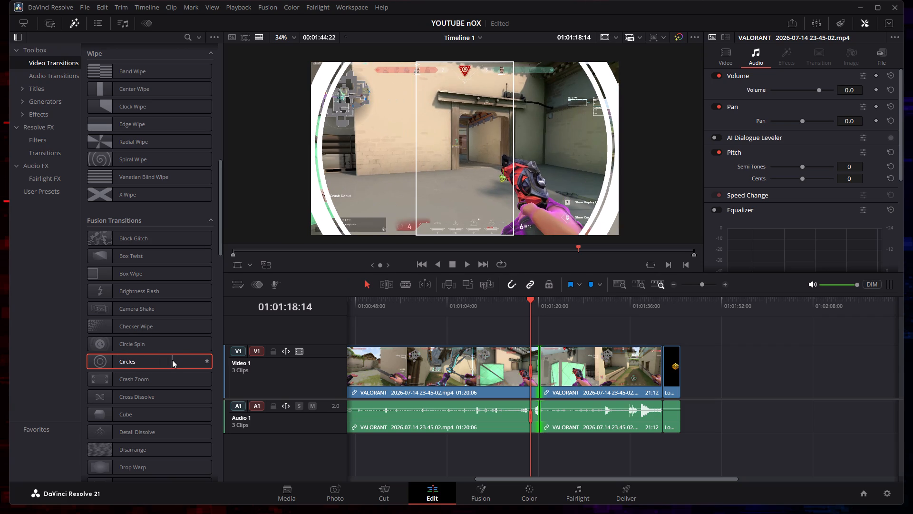
double_click(102, 360)
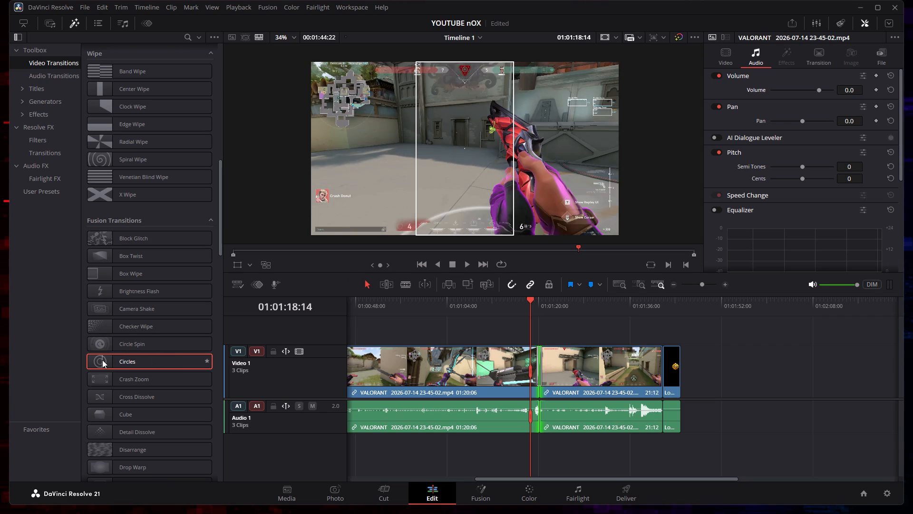
Play the timeline from its beginning at 01:00:00:00 to review the edited gameplay.
drag(528, 301, 358, 307)
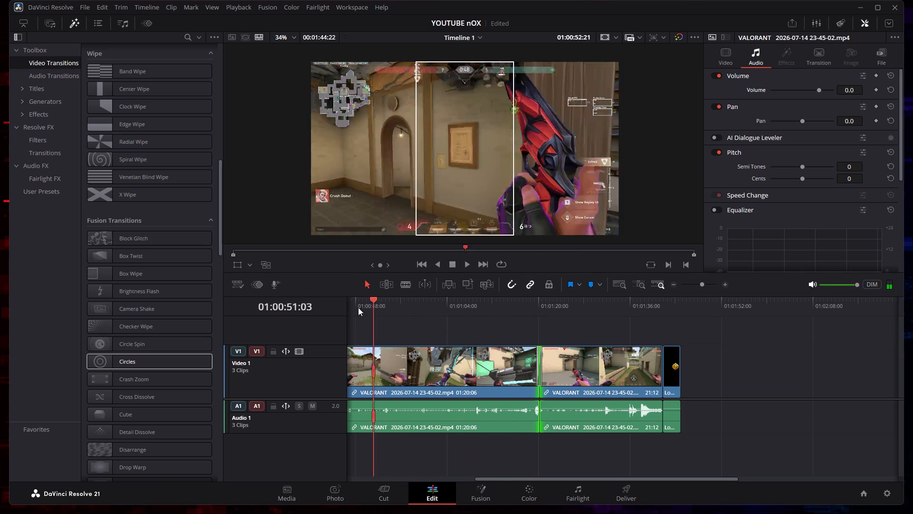
drag(358, 307, 303, 310)
click(465, 266)
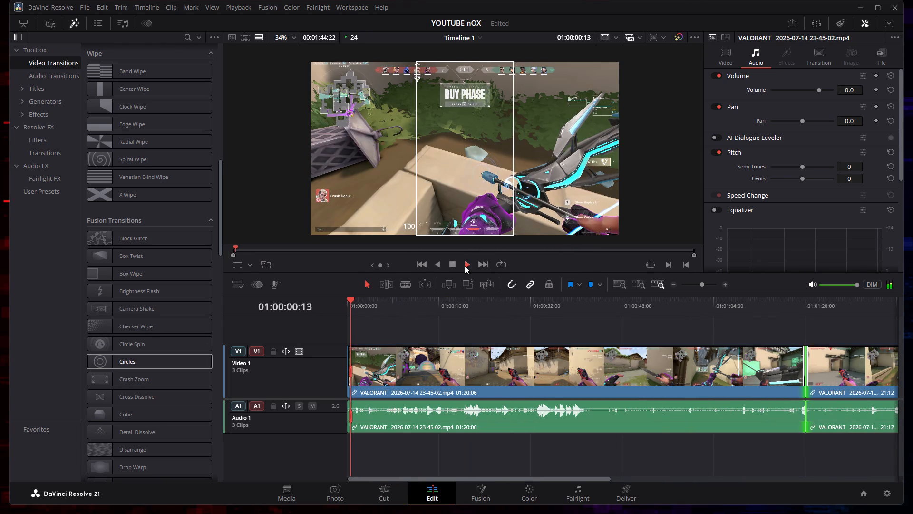
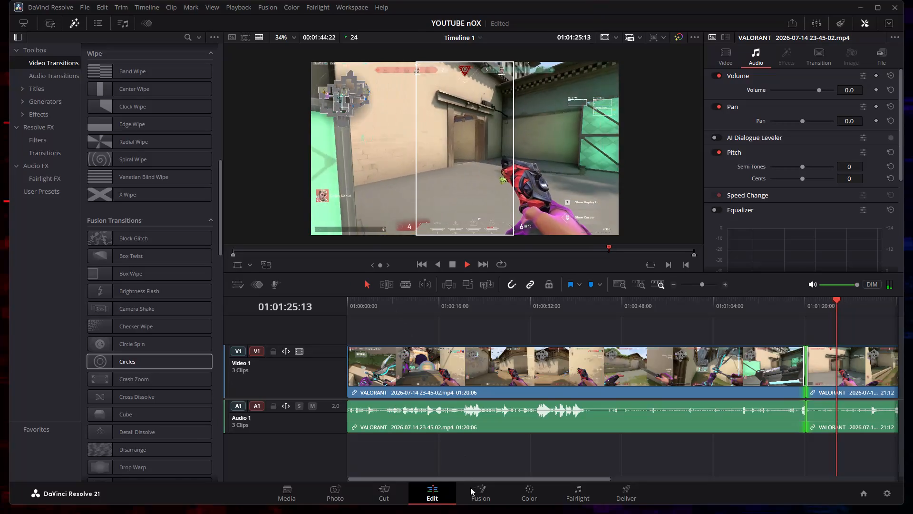
Watch the second gameplay clip play through into the logo outro, stop, and return to the logo's start at 01:01:41:18.
drag(470, 477, 470, 477)
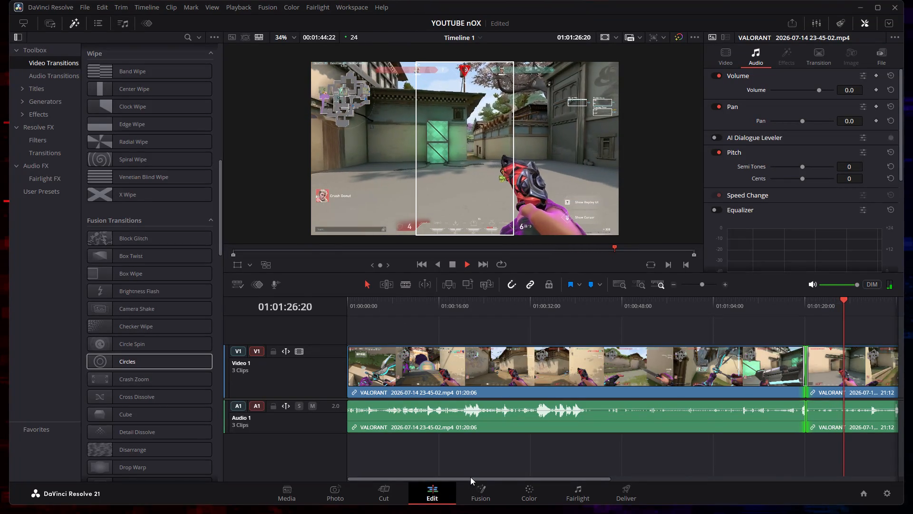
drag(470, 477, 552, 481)
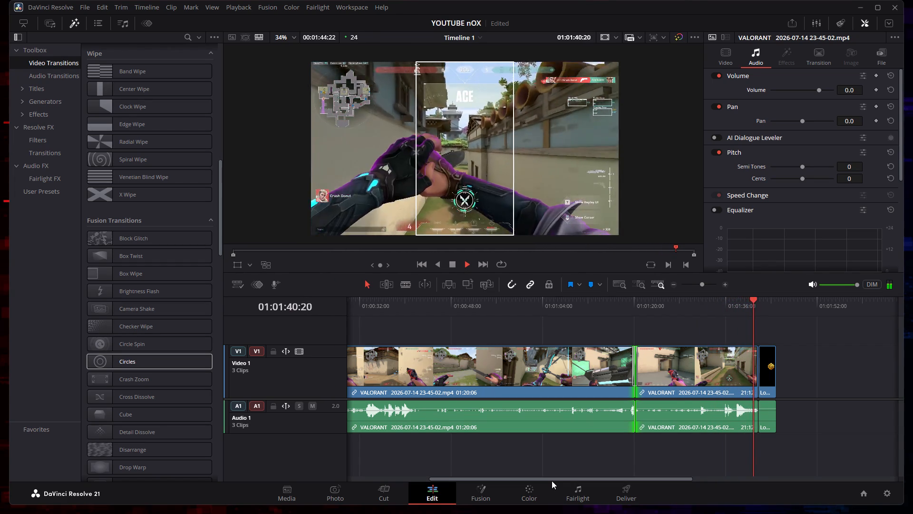
click(466, 264)
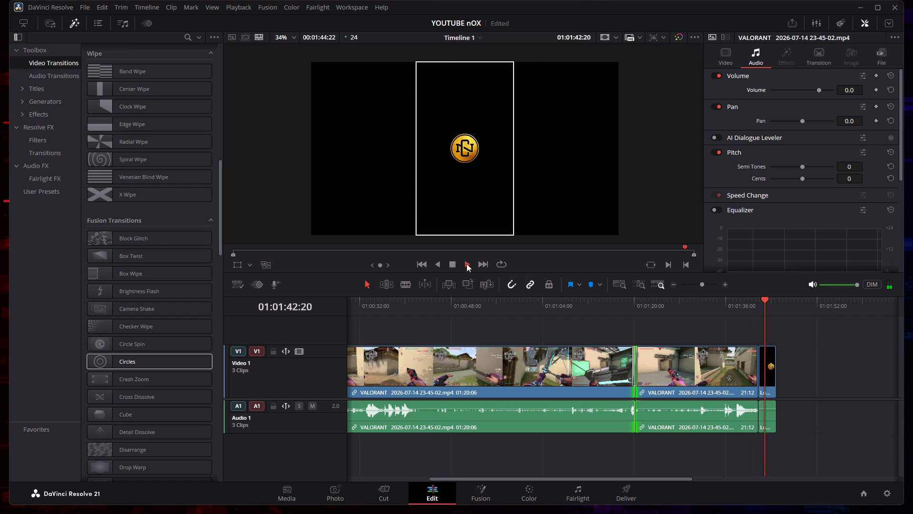
click(453, 265)
drag(771, 300, 765, 300)
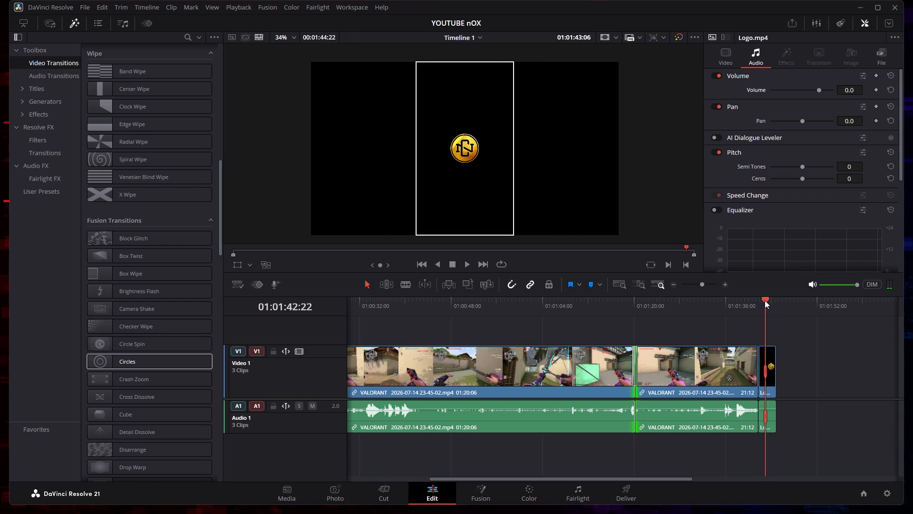
drag(765, 300, 757, 301)
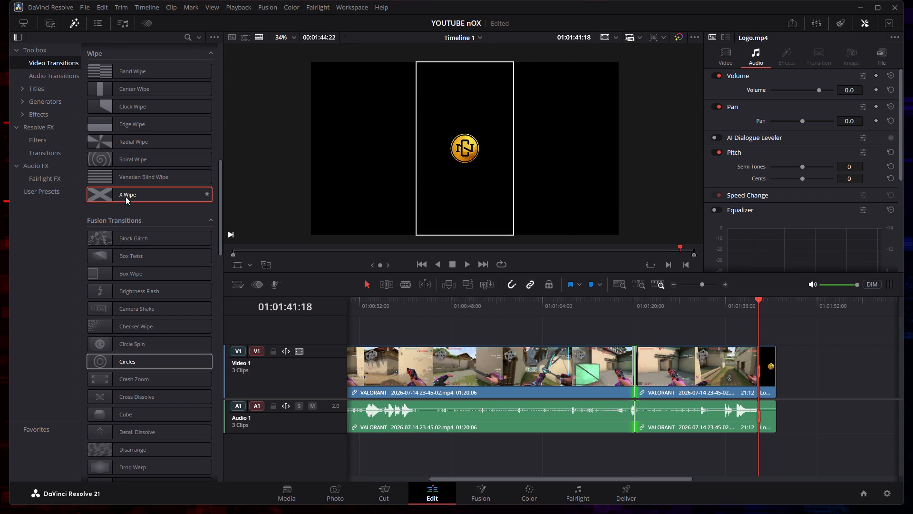
Browse the wipe and Fusion video transitions and preview candidates for the cut between the gameplay and the logo outro.
click(126, 197)
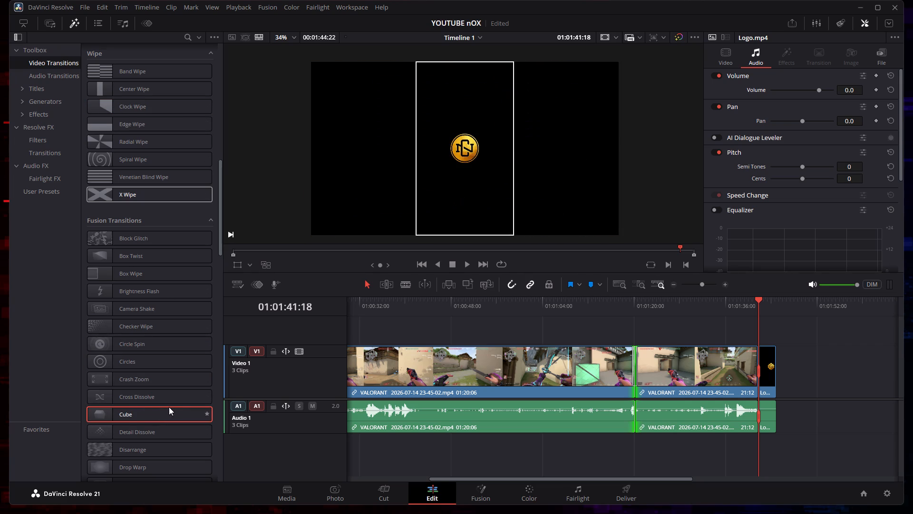
scroll(126, 449, down, 4)
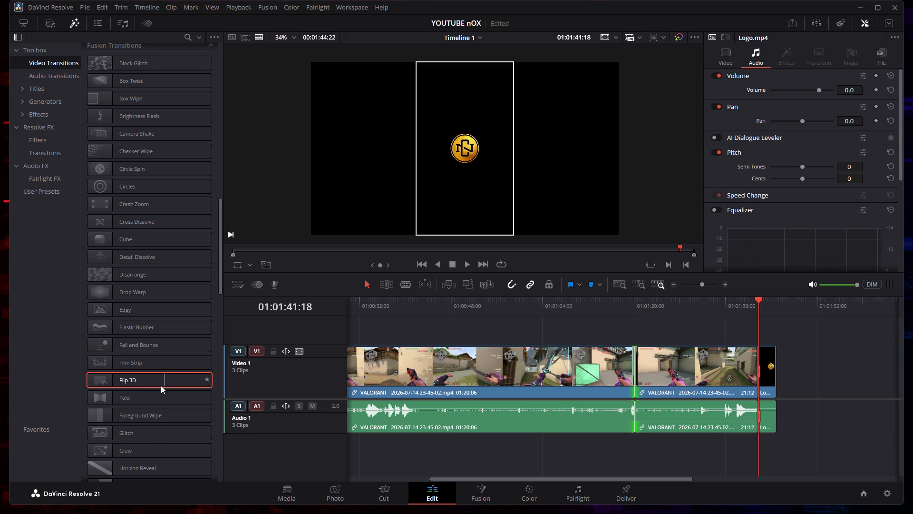
scroll(129, 414, down, 12)
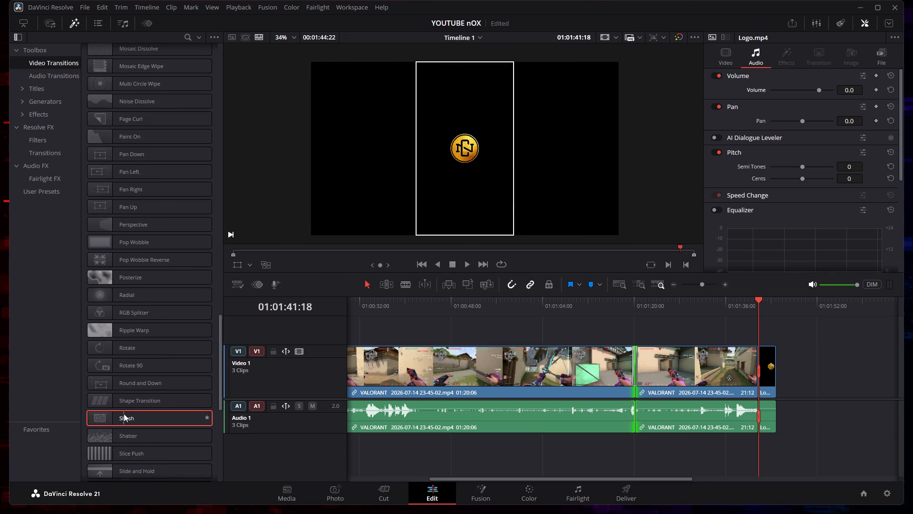
scroll(124, 414, down, 7)
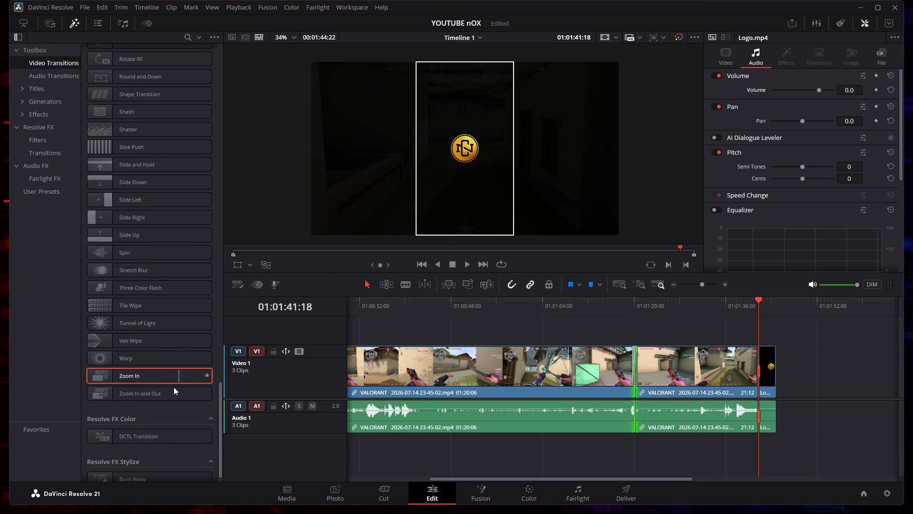
scroll(170, 392, down, 2)
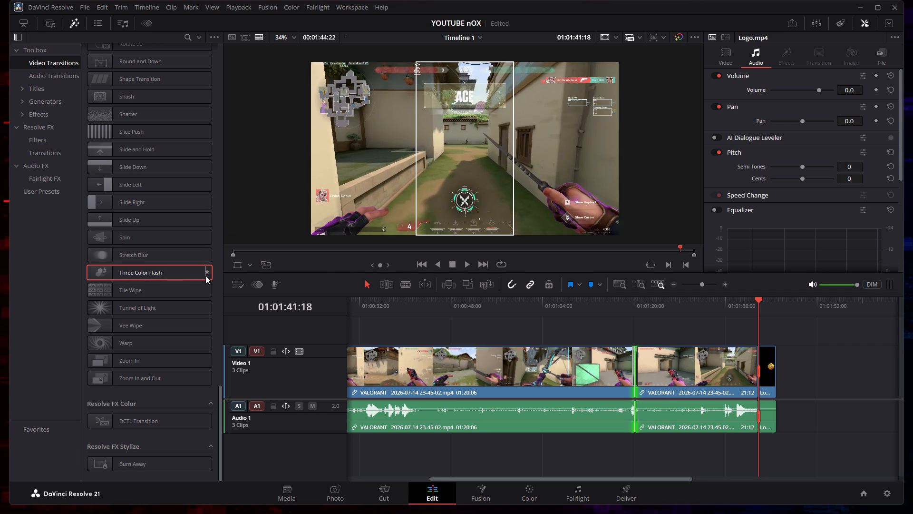
scroll(165, 341, up, 8)
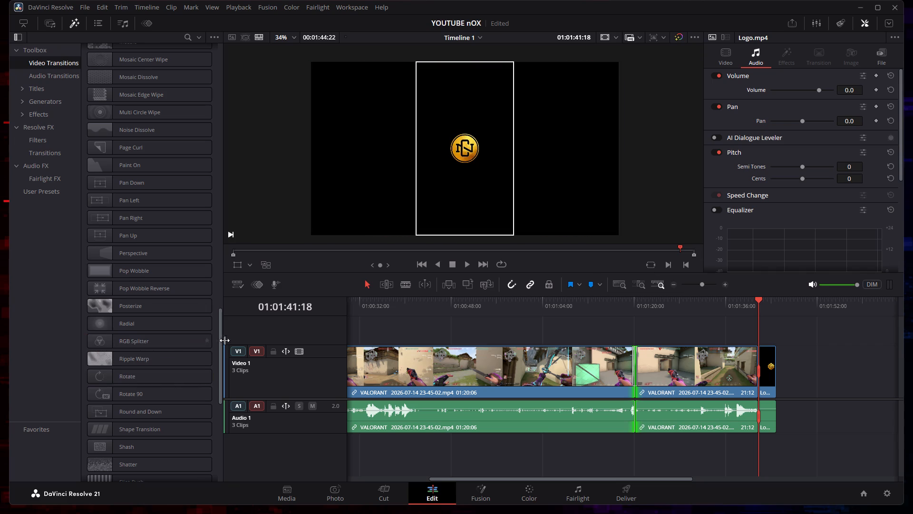
scroll(183, 305, up, 4)
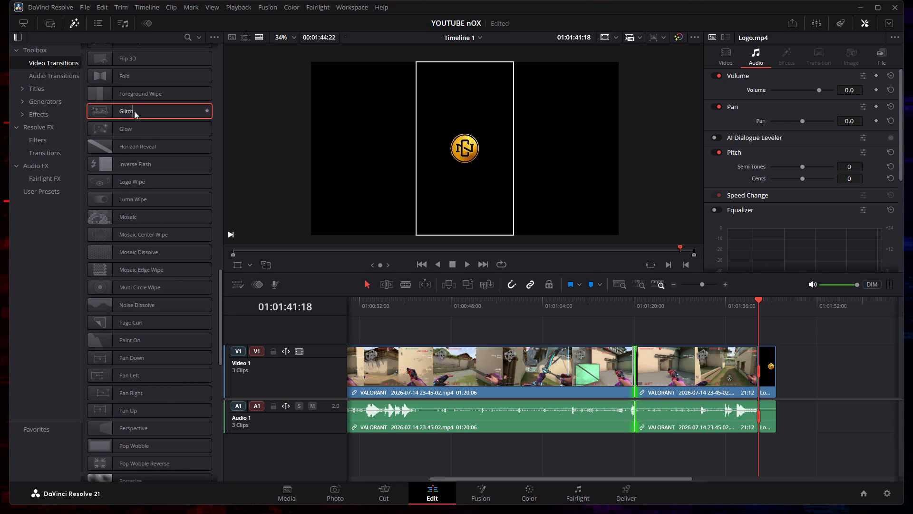
scroll(147, 102, up, 6)
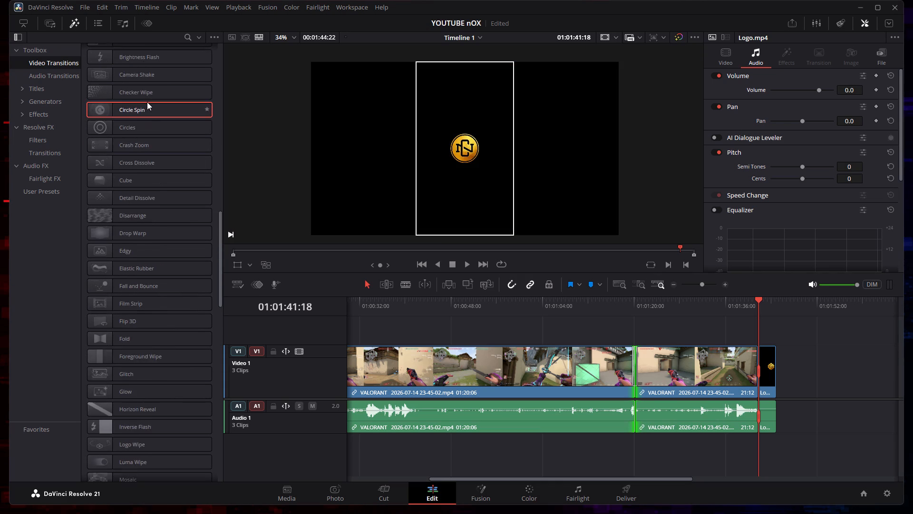
scroll(147, 102, up, 3)
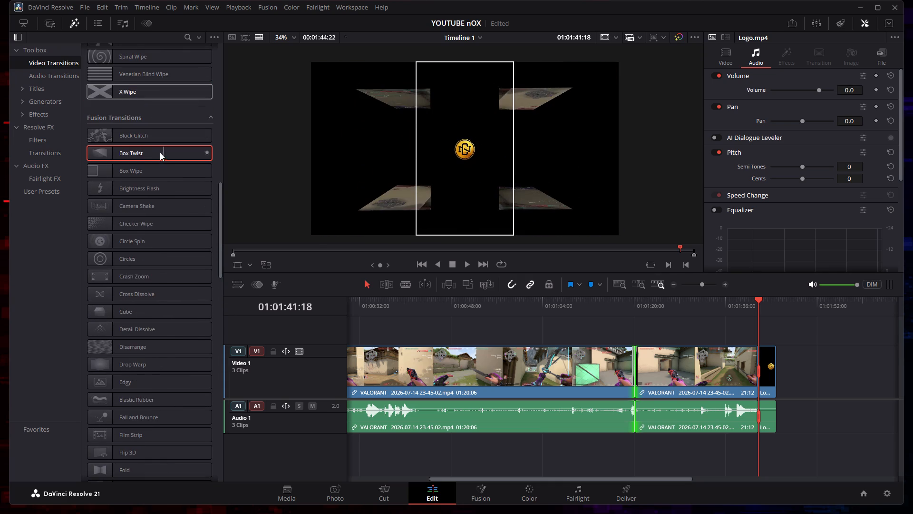
scroll(118, 118, up, 4)
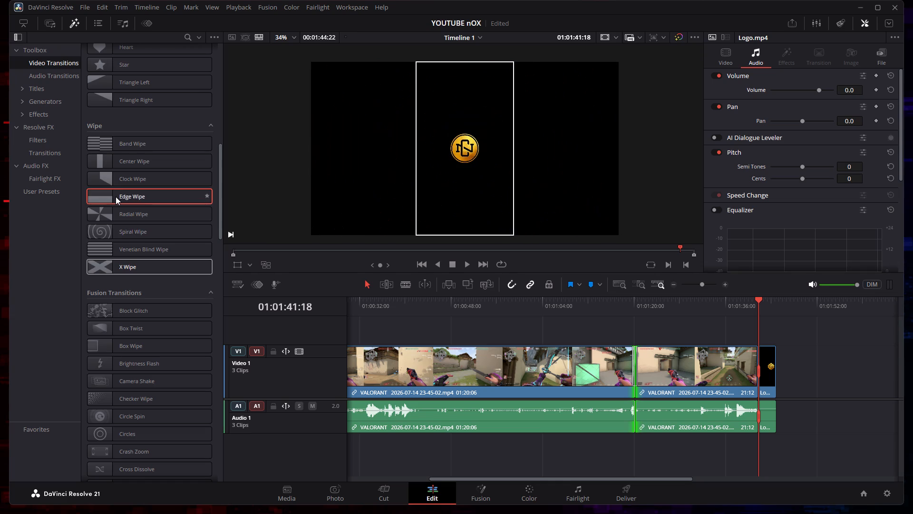
scroll(116, 197, up, 3)
scroll(123, 295, down, 3)
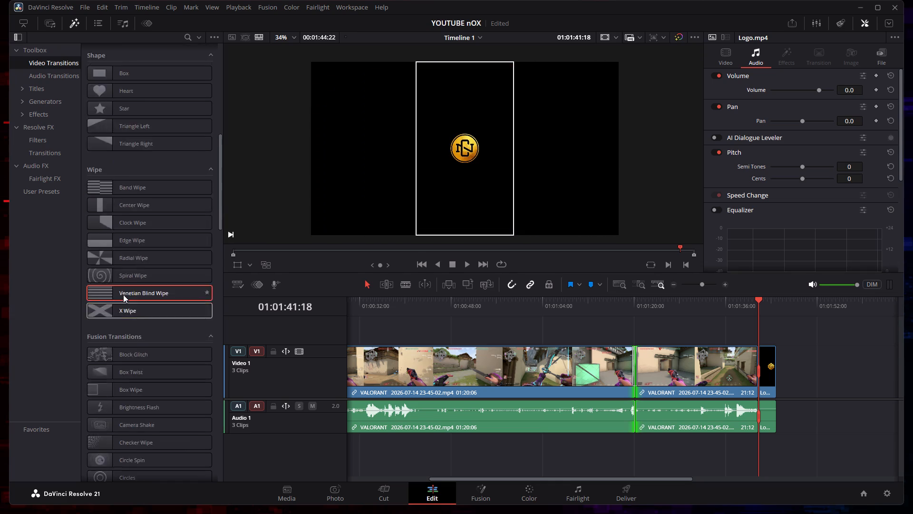
scroll(123, 295, down, 2)
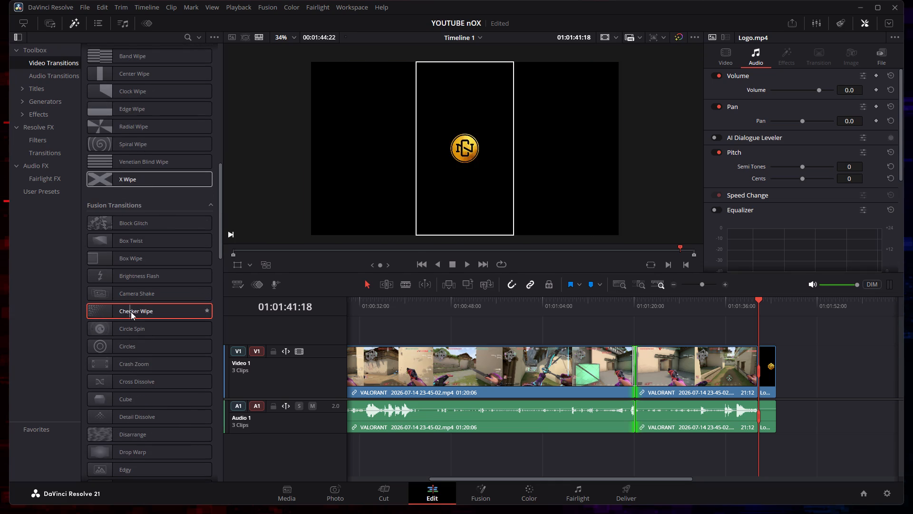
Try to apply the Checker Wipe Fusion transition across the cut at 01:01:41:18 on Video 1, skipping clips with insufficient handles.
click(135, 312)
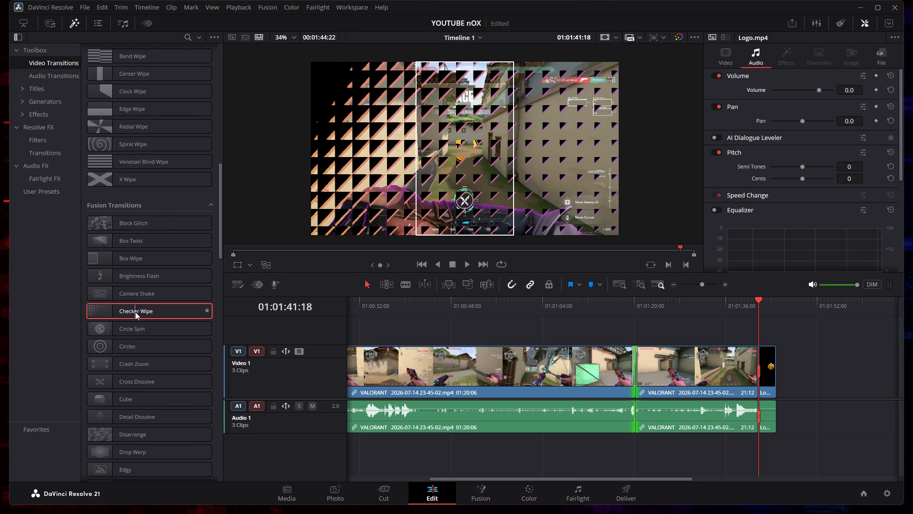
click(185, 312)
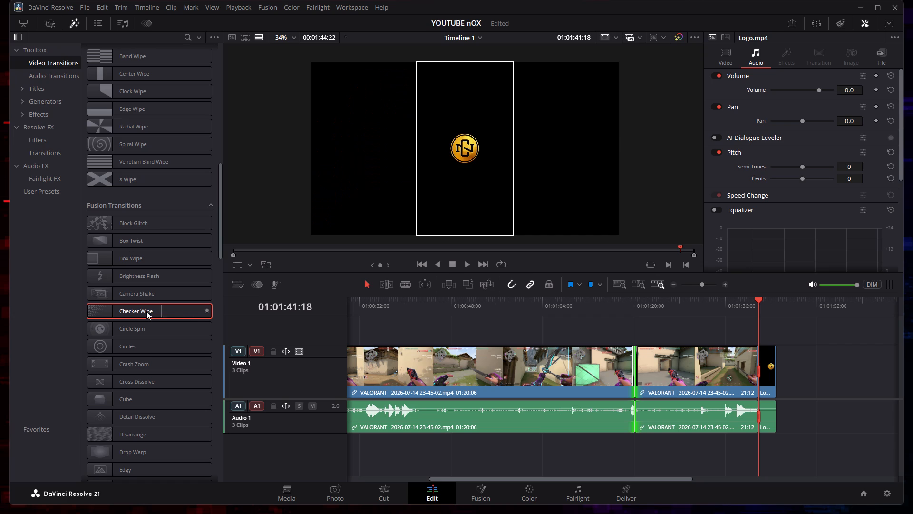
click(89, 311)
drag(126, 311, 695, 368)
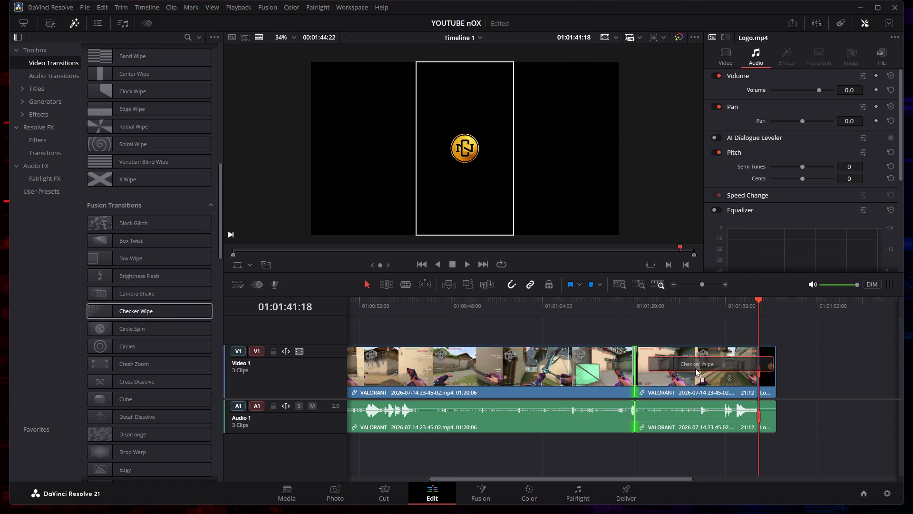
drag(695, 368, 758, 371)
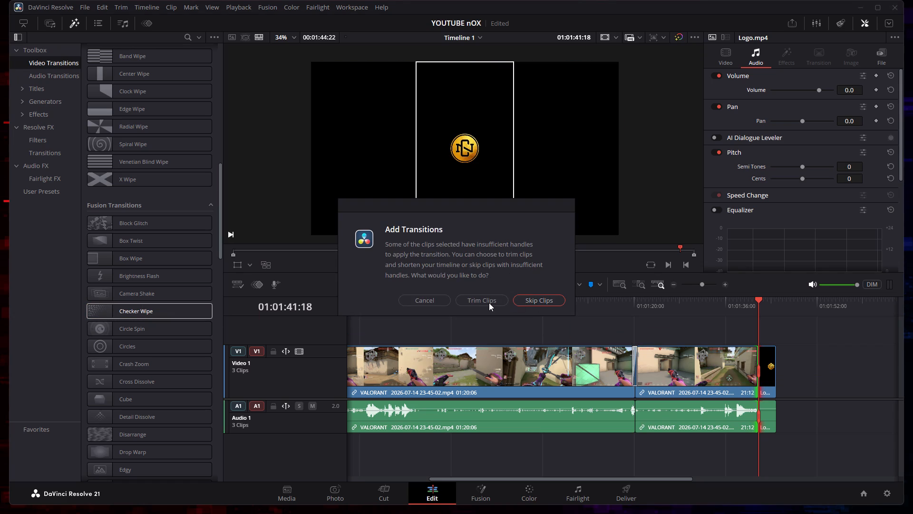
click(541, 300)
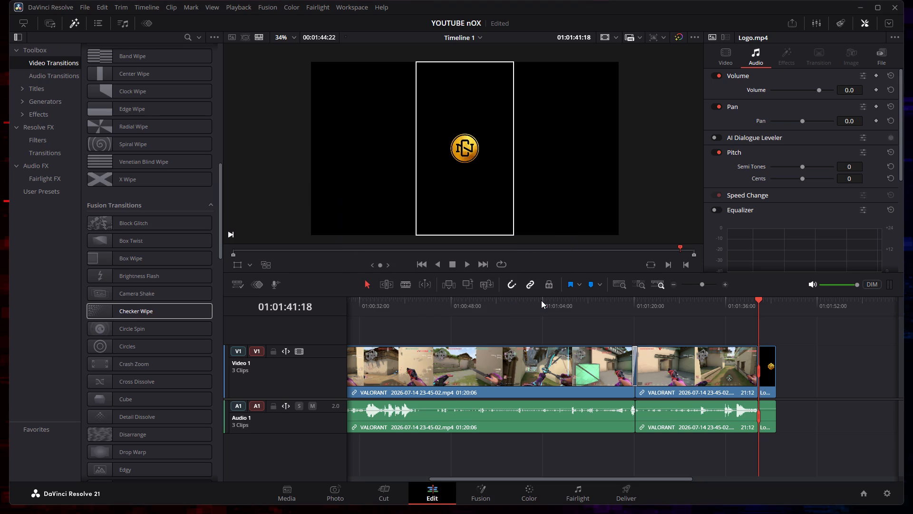
Apply the Checker Wipe Fusion transition to the start of the Logo.mp4 clip on Video 1.
drag(755, 300, 757, 306)
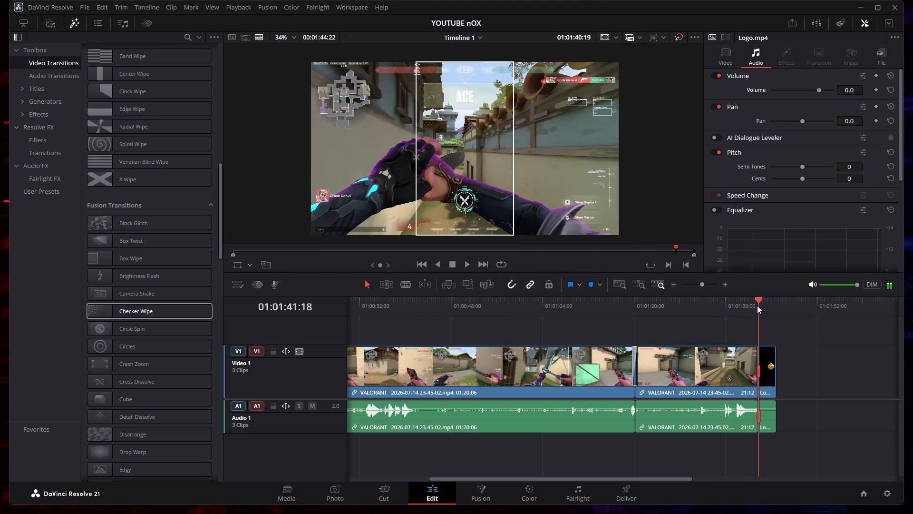
drag(757, 306, 637, 305)
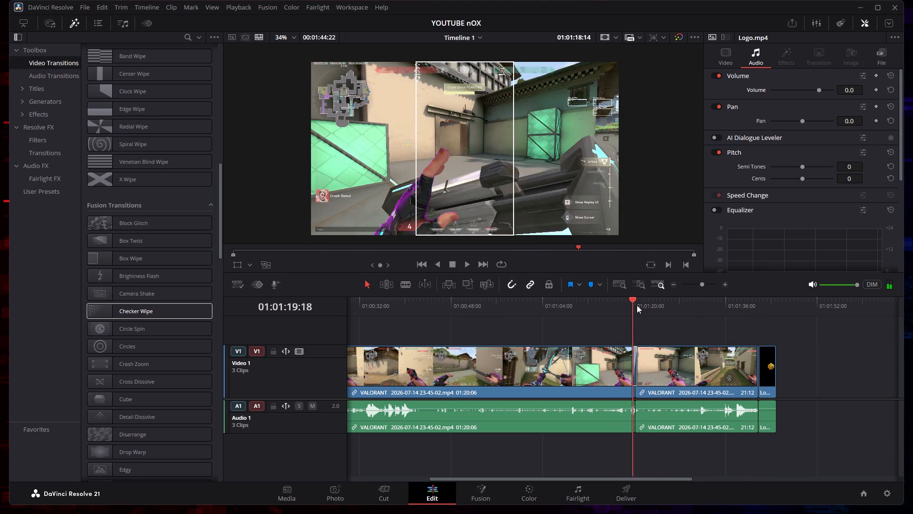
drag(637, 305, 767, 306)
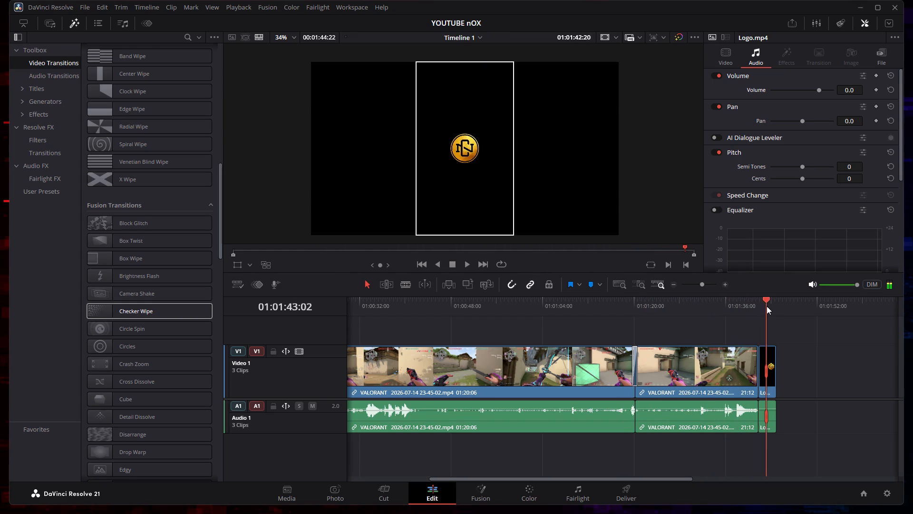
drag(767, 306, 749, 308)
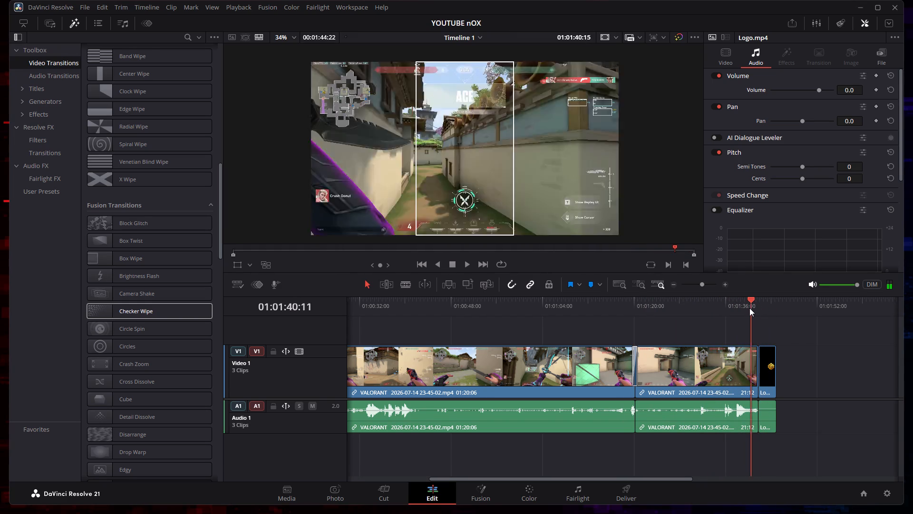
drag(749, 308, 746, 308)
drag(126, 310, 727, 365)
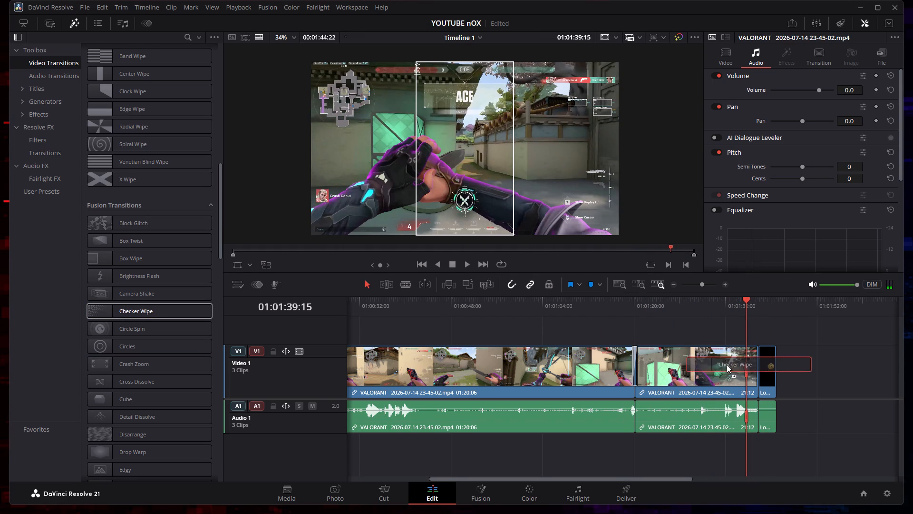
drag(727, 365, 757, 367)
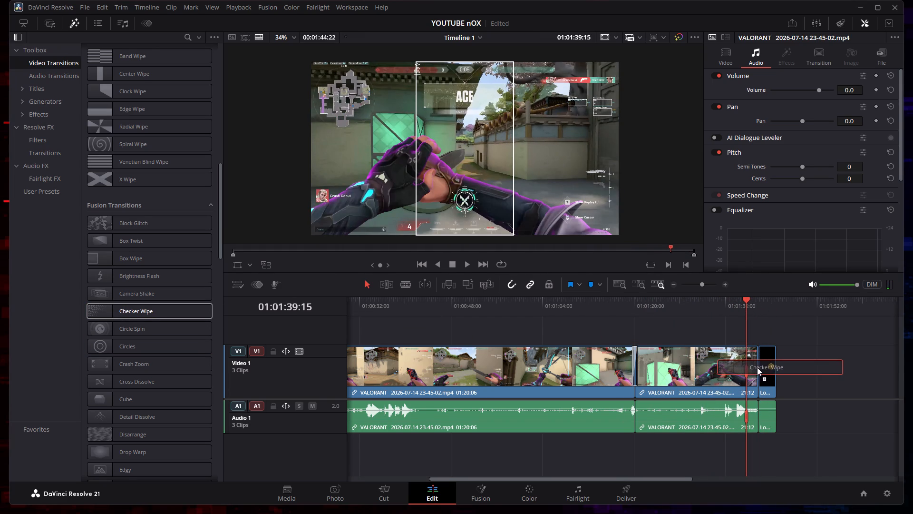
drag(757, 367, 760, 367)
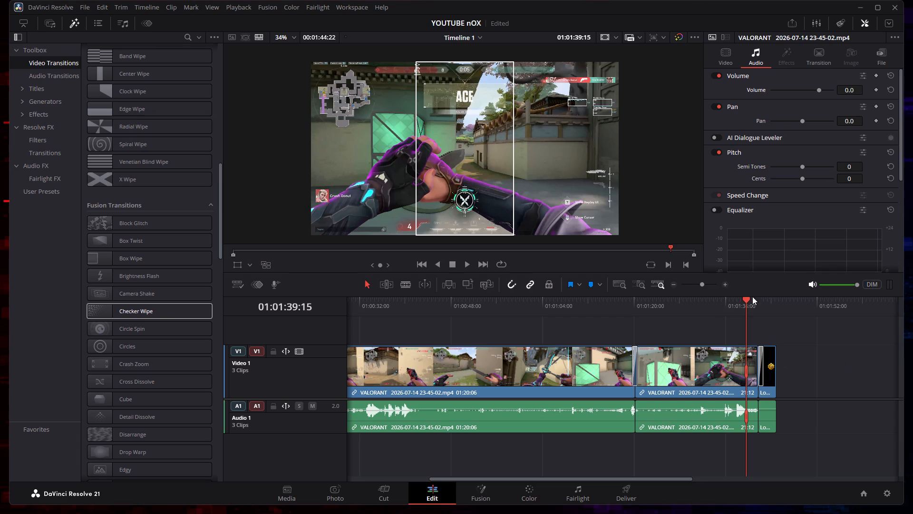
Play from shortly before the logo outro through to its end to review the Checker Wipe transition.
drag(745, 298, 741, 303)
click(467, 267)
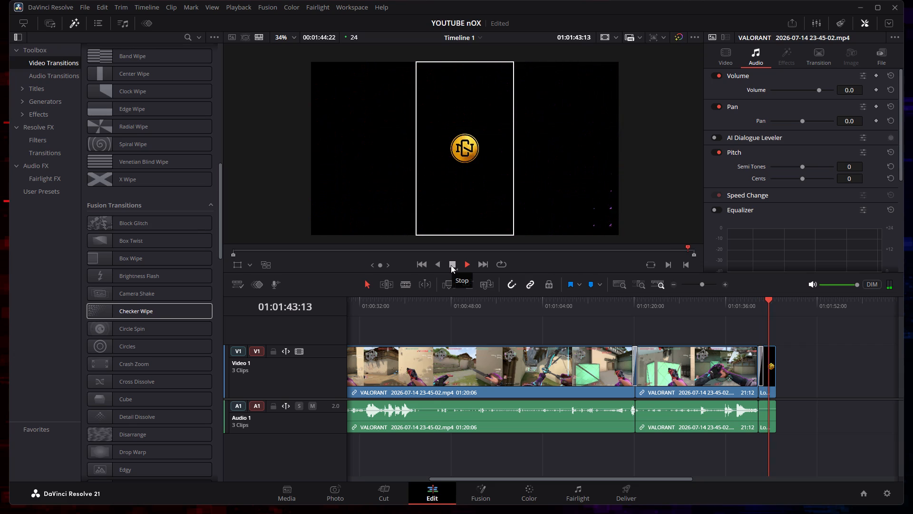
click(453, 265)
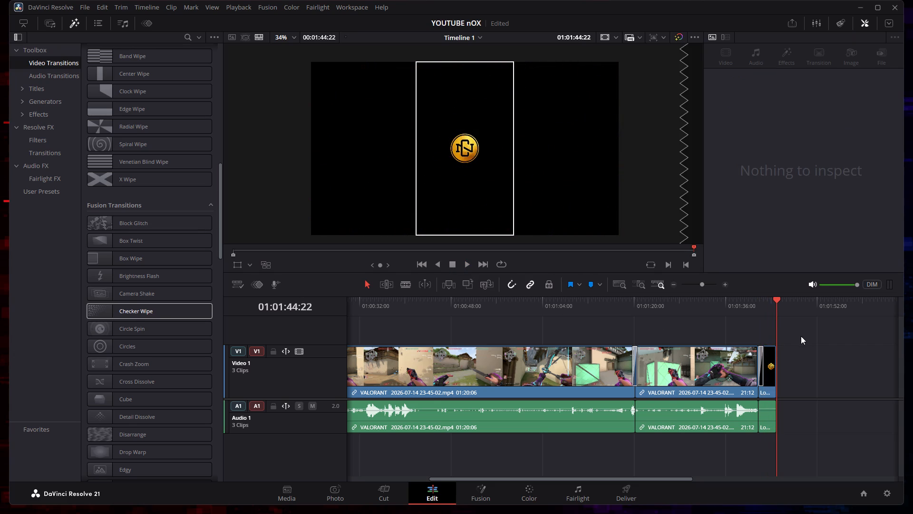
Shorten the Checker Wipe transition at the start of the logo clip to 21 frames.
drag(760, 352, 755, 352)
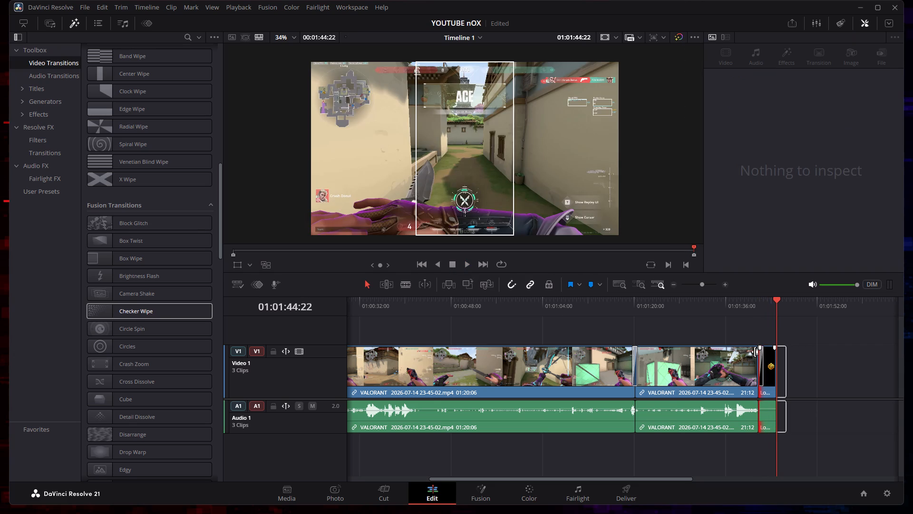
drag(755, 352, 754, 352)
click(763, 356)
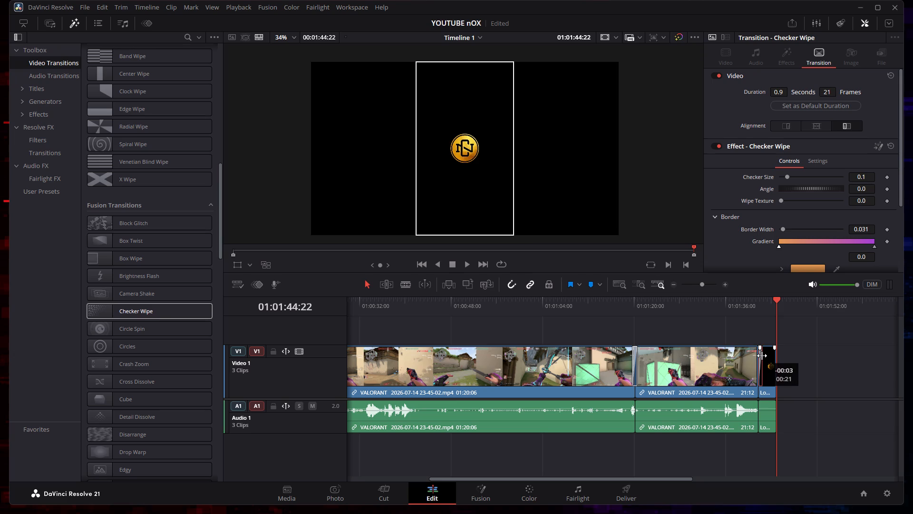
Play from shortly before the logo outro through to its end to review the shortened Checker Wipe transition.
click(774, 302)
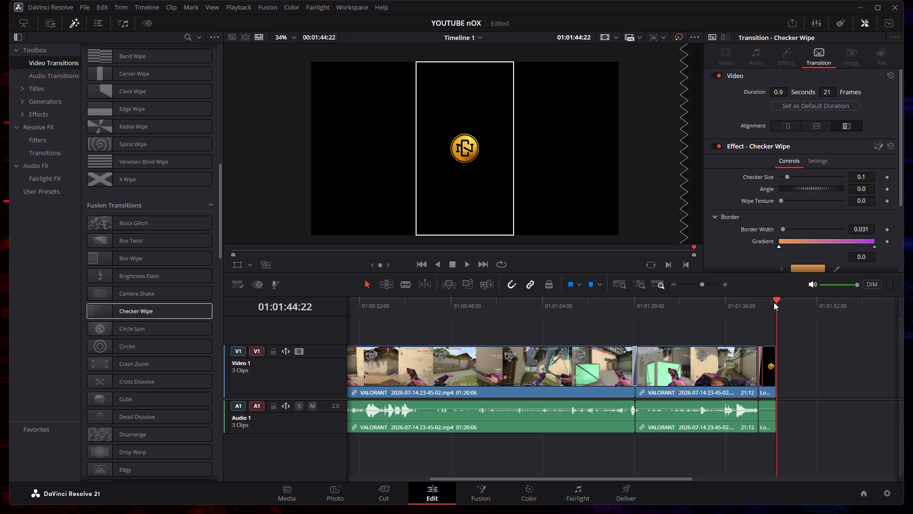
drag(777, 301, 751, 301)
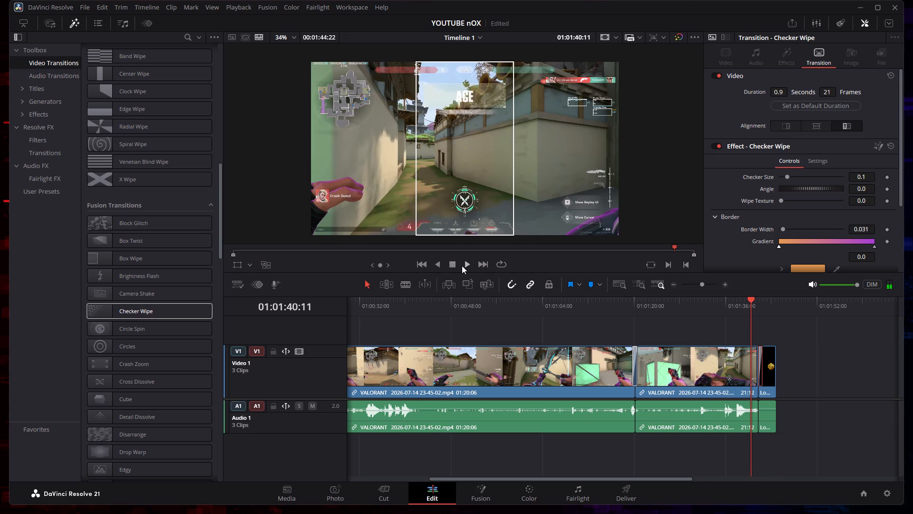
click(464, 266)
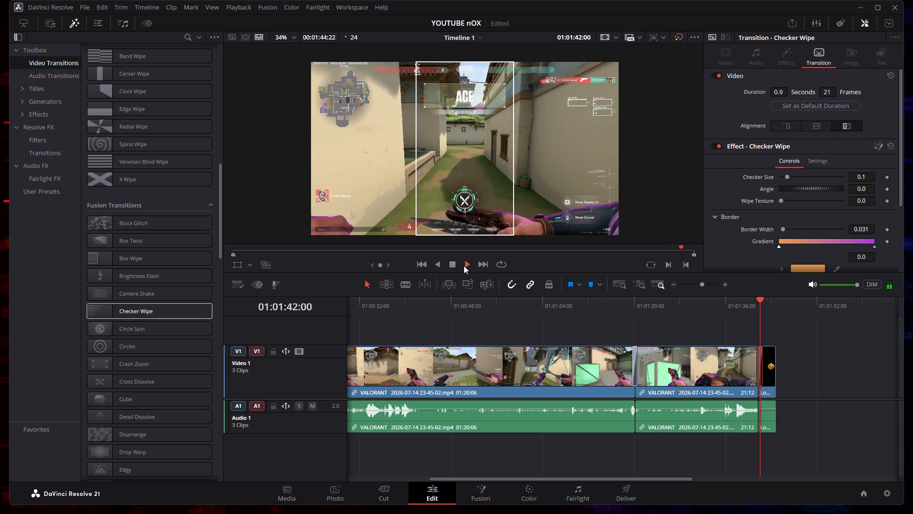
click(464, 266)
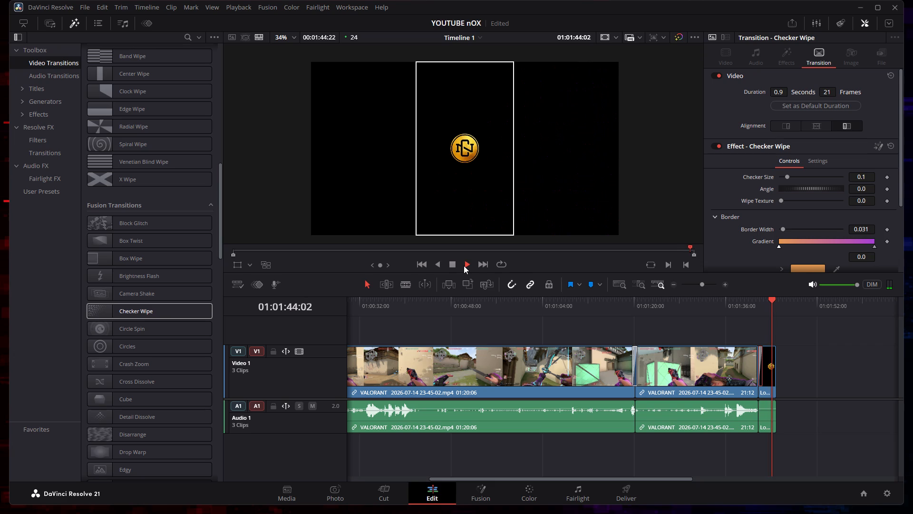
click(450, 261)
click(451, 263)
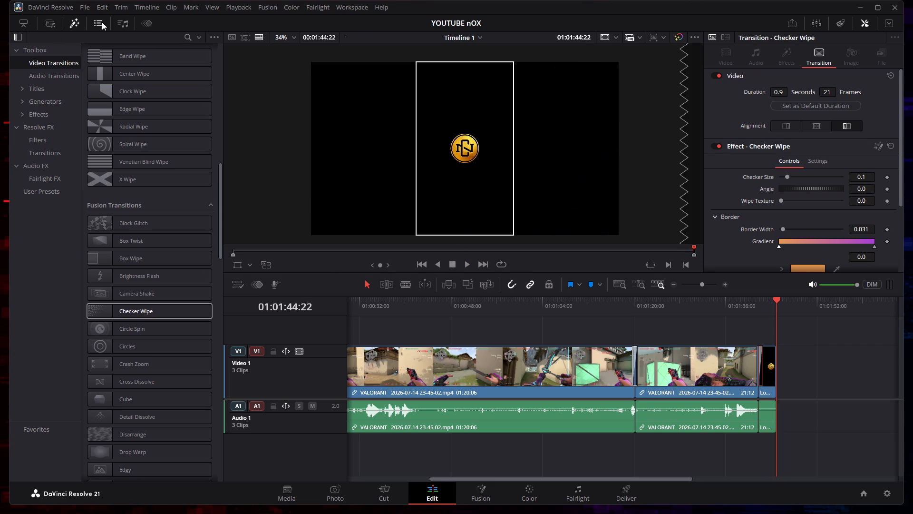
Add the Two Line Slide Fusion title on a new video track above the logo clip, starting at the logo clip's start.
click(58, 118)
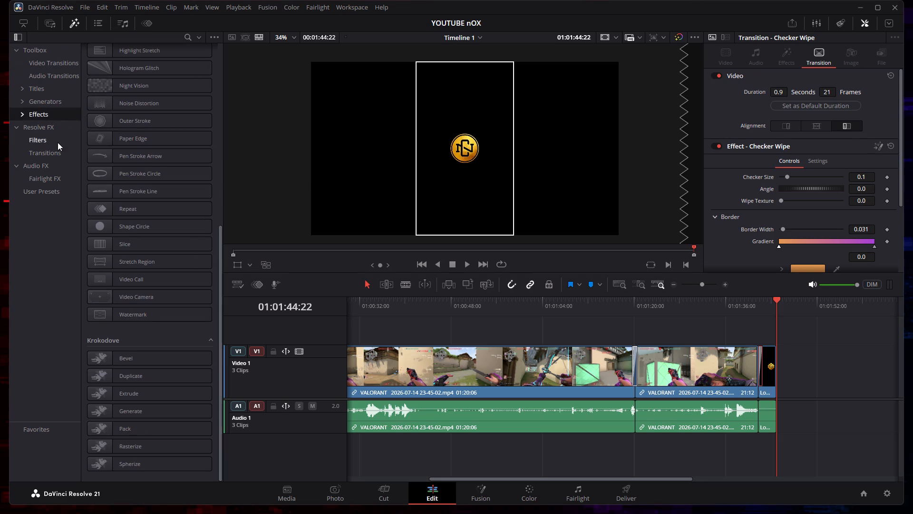
click(43, 92)
scroll(147, 168, down, 5)
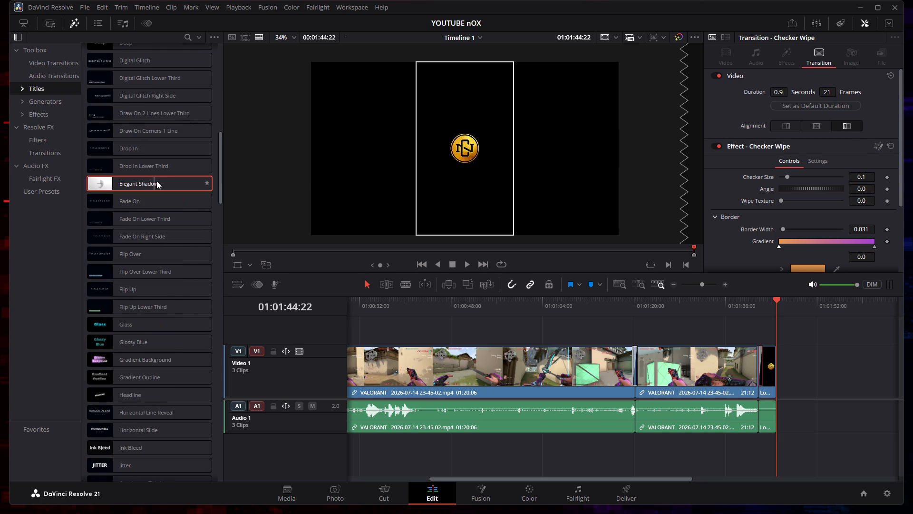
scroll(155, 178, up, 6)
scroll(153, 174, down, 7)
scroll(135, 456, down, 6)
scroll(137, 361, down, 2)
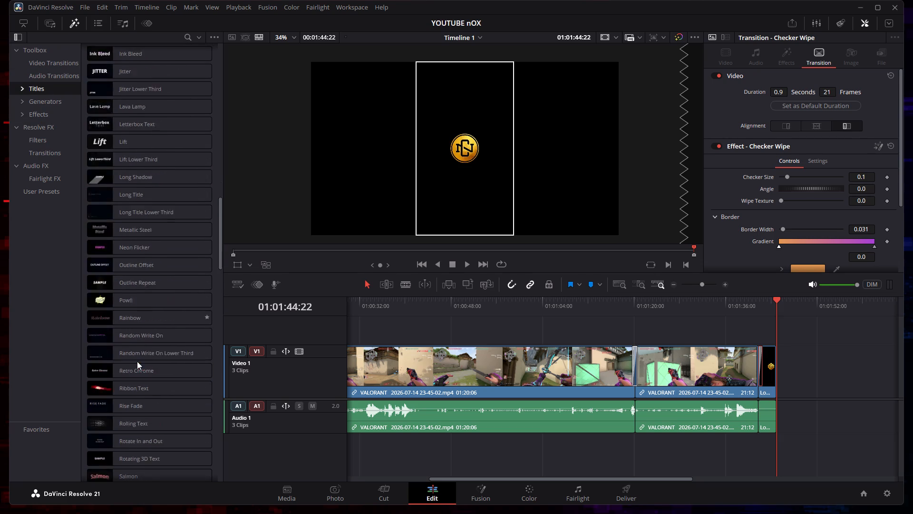
scroll(137, 361, down, 3)
scroll(138, 443, down, 6)
scroll(122, 385, down, 4)
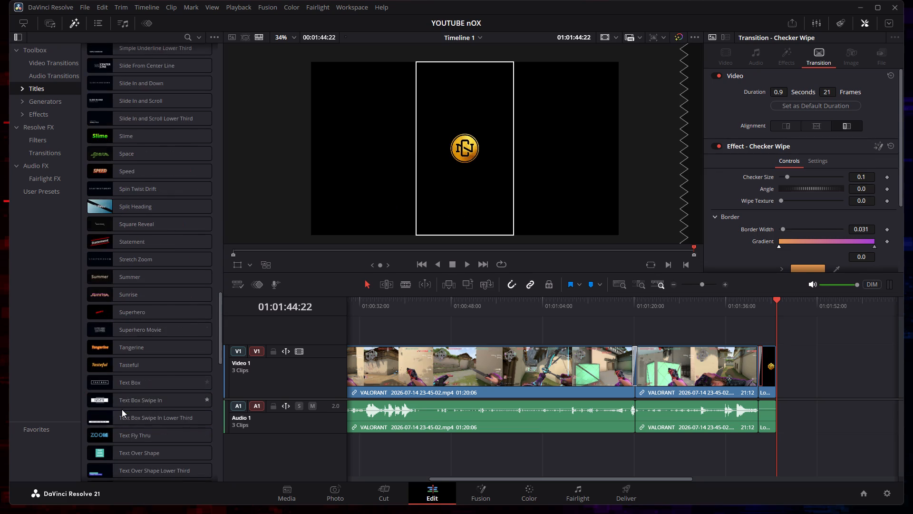
scroll(122, 409, down, 5)
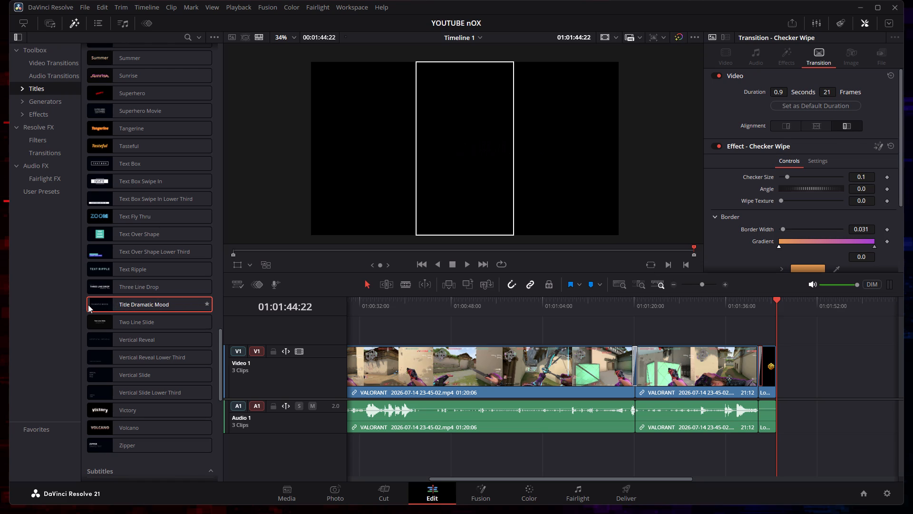
click(131, 324)
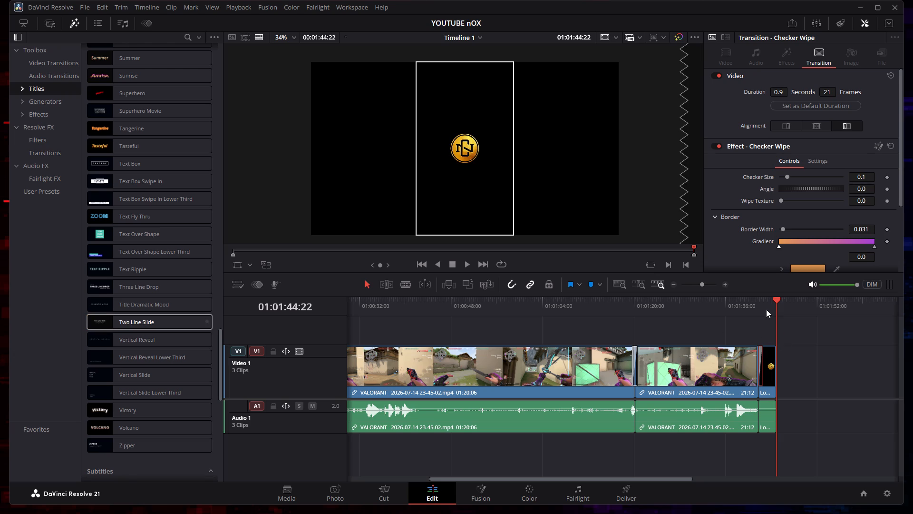
drag(776, 300, 765, 302)
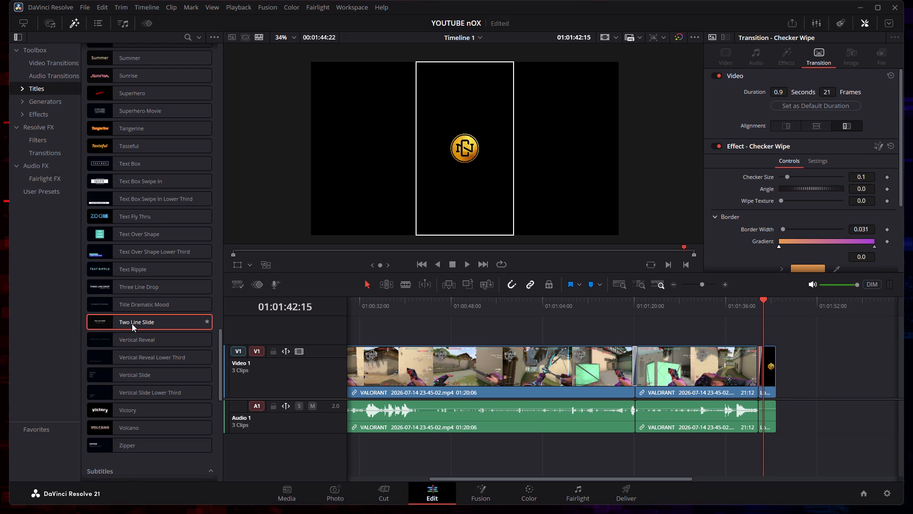
drag(132, 324, 757, 343)
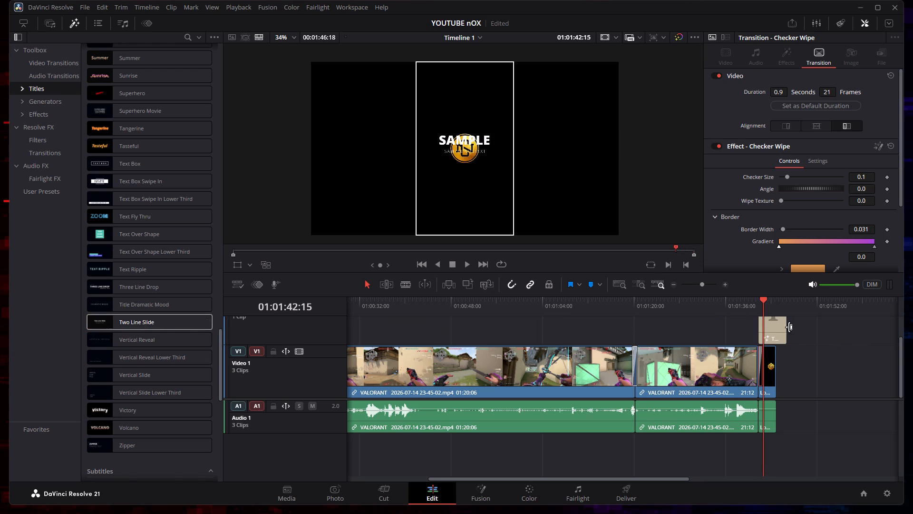
Trim the end of the Two Line Slide title to match the end of the logo clip.
drag(788, 327, 781, 327)
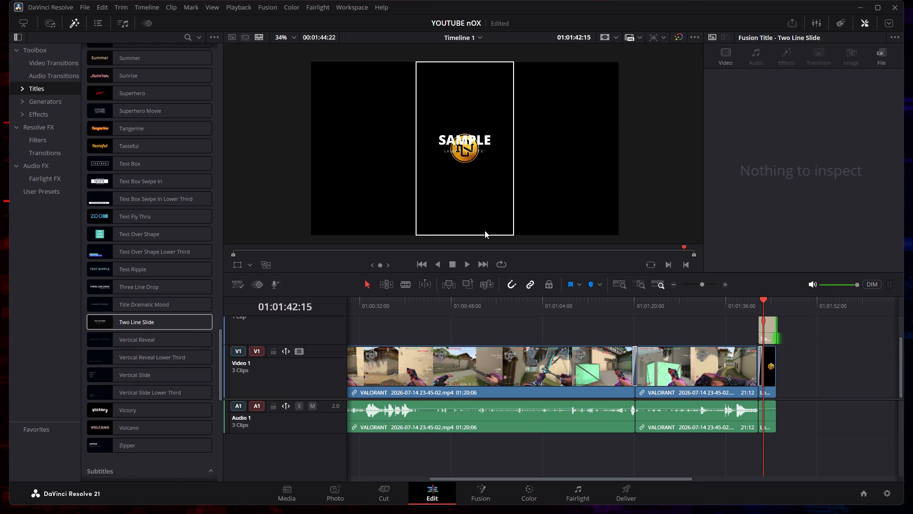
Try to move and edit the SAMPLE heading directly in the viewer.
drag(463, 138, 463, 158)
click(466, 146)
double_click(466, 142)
Select the title clip above the logo and rename its Text 2 entry in the text list as TEXT 2.
click(756, 323)
click(769, 326)
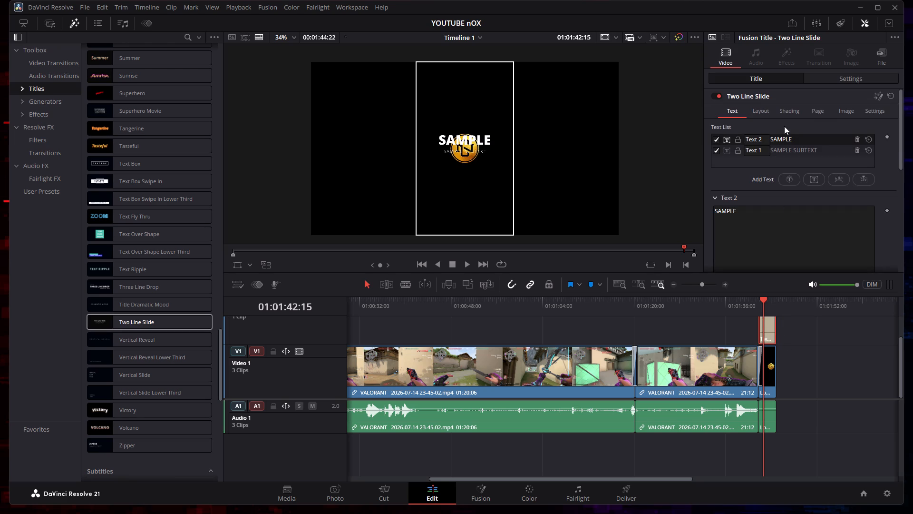
click(461, 145)
double_click(462, 144)
scroll(462, 144, up, 3)
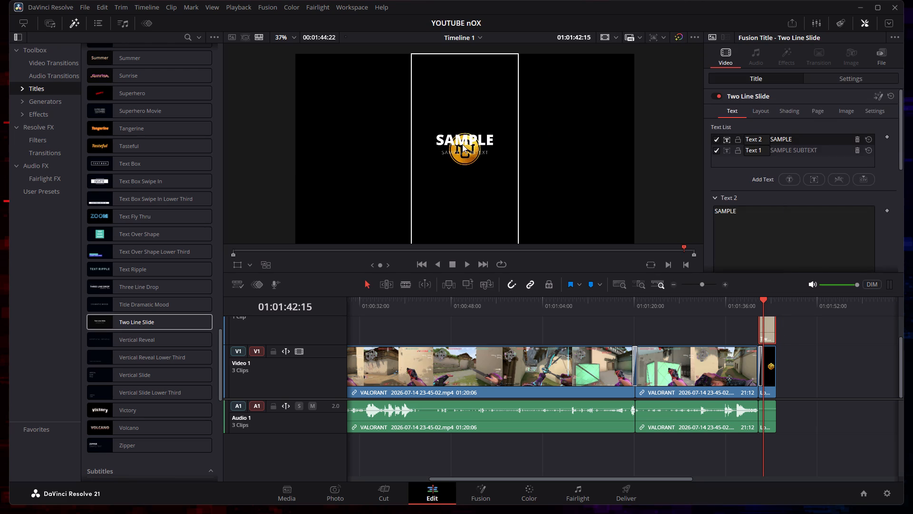
scroll(462, 144, up, 3)
click(762, 212)
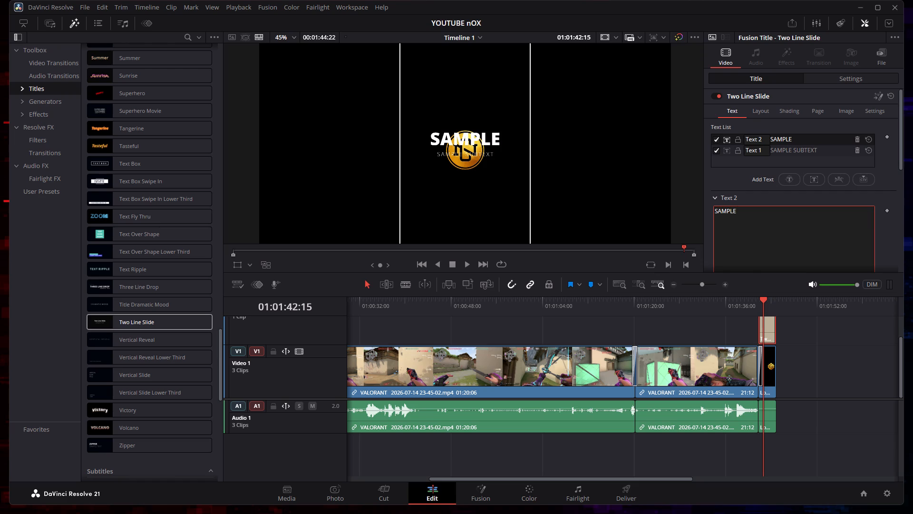
click(744, 214)
click(763, 143)
triple_click(789, 137)
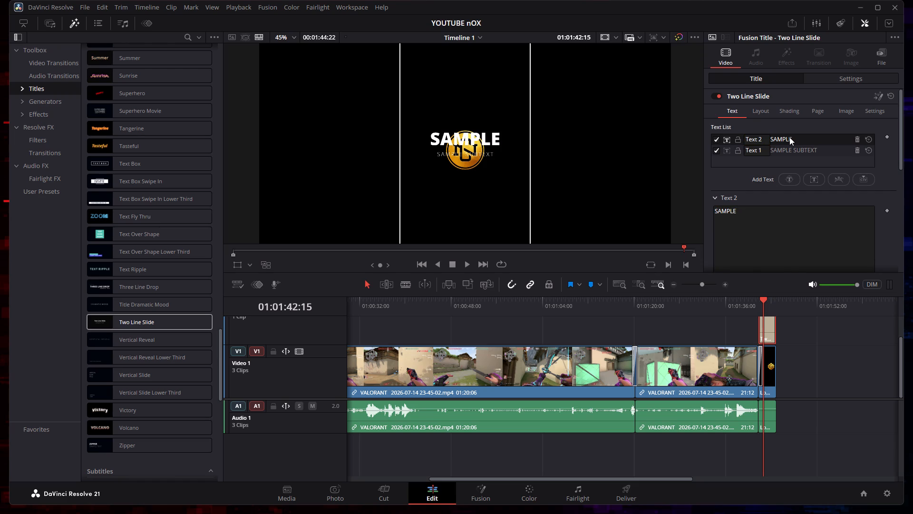
click(759, 137)
drag(762, 138, 729, 143)
key(BackSpace)
key(BackSpace)
key(BackSpace)
key(BackSpace)
key(BackSpace)
key(BackSpace)
key(BackSpace)
text(TEXT 2)
key(Return)
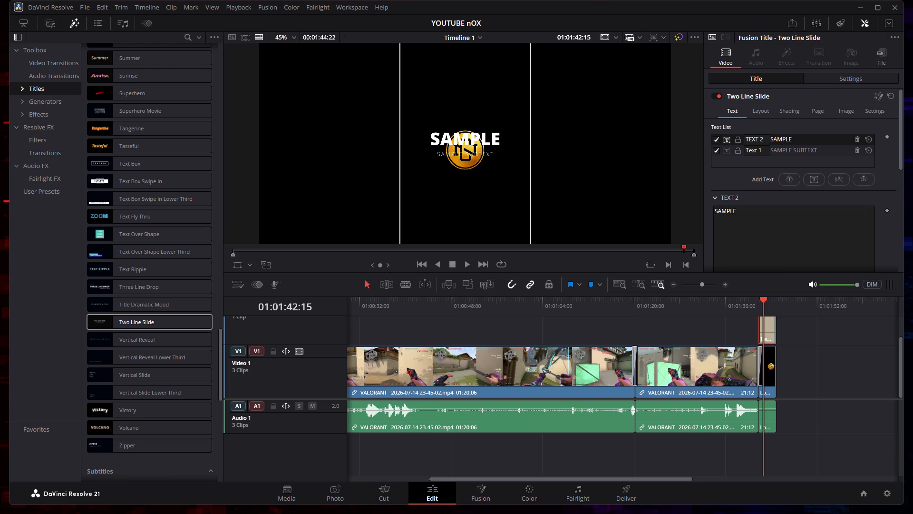
Replace the title's SAMPLE heading with "Noxtern Gaming".
drag(751, 214, 704, 214)
key(BackSpace)
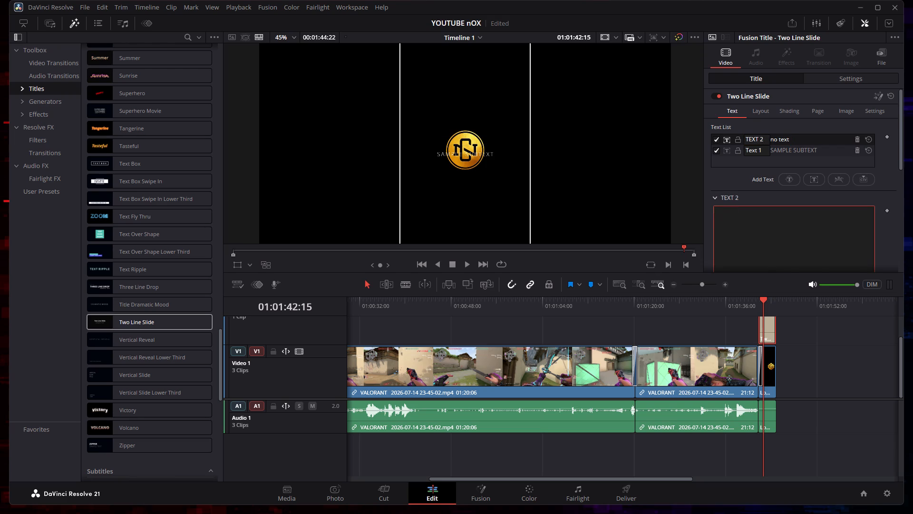
text(nOX)
key(BackSpace)
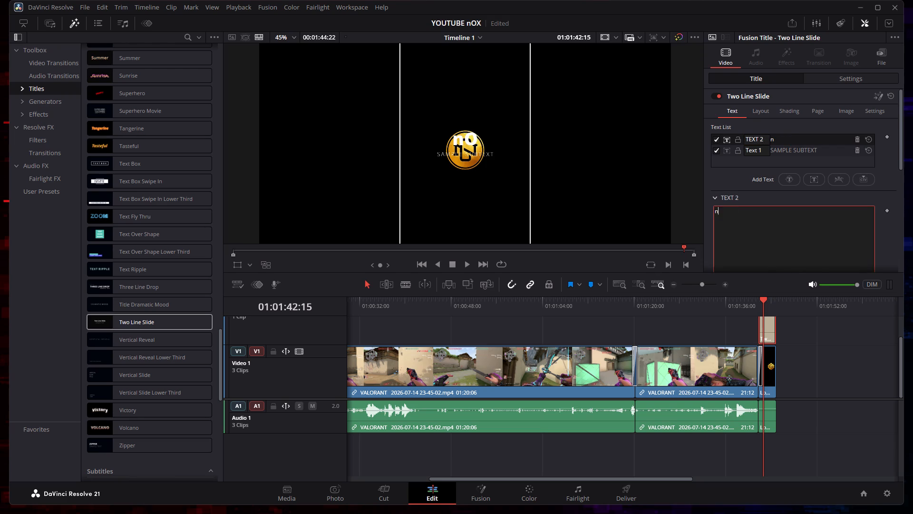
key(BackSpace)
key(BackSpace)
text(Noxtern Gaminng)
key(BackSpace)
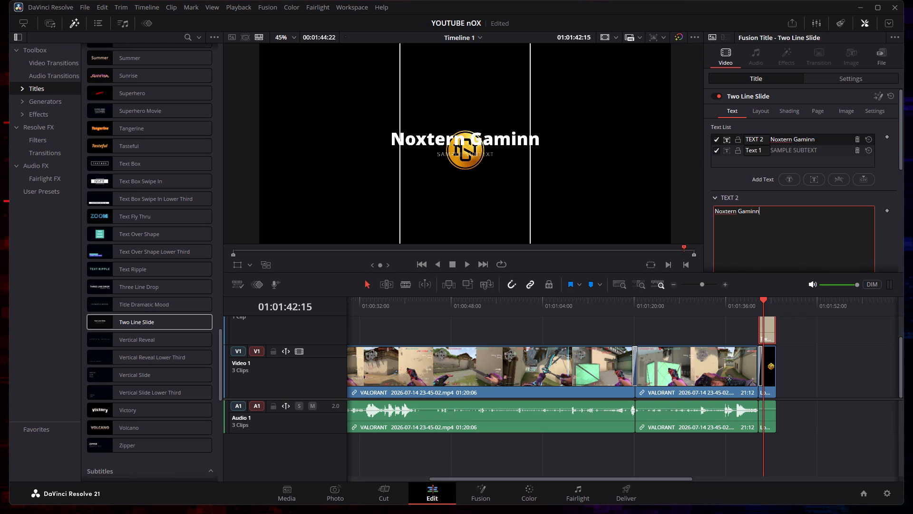
key(BackSpace)
key(g)
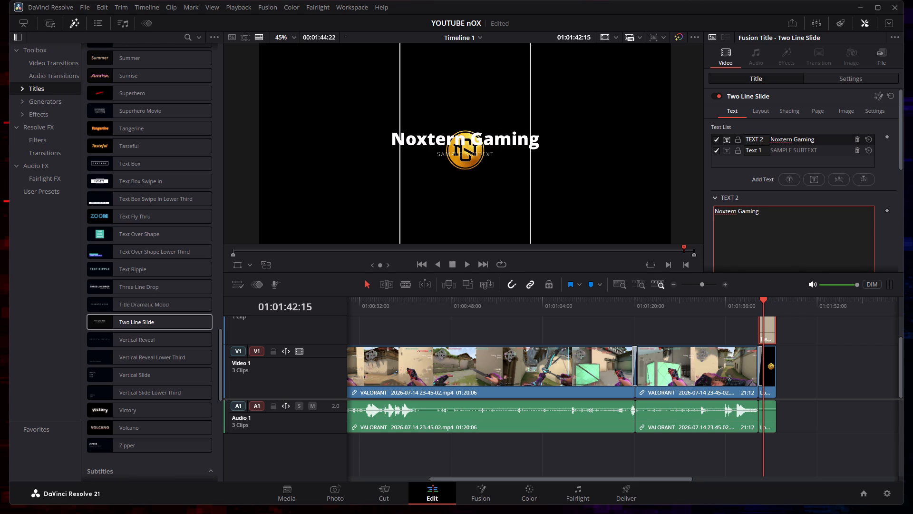
drag(761, 212, 713, 216)
click(525, 137)
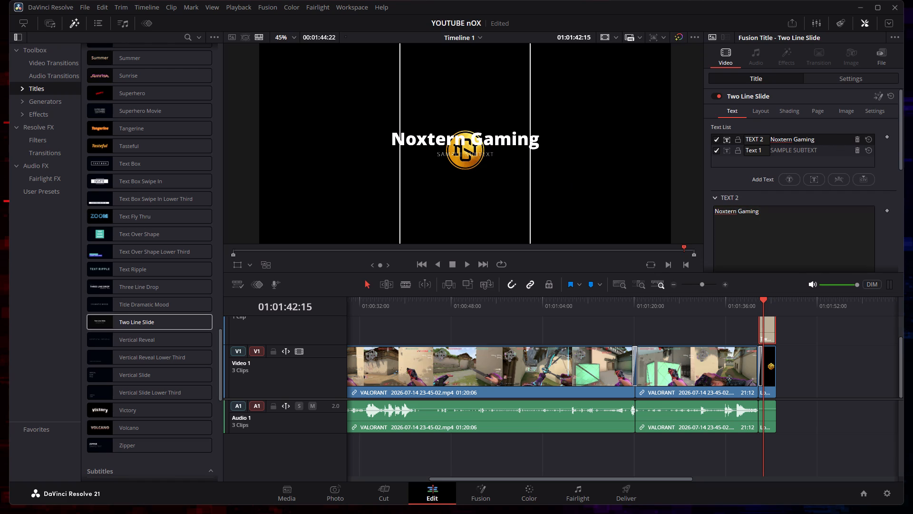
Replace the title's SAMPLE SUBTEXT line with "Make sure to like and subscribe".
click(804, 154)
click(828, 149)
drag(777, 210, 748, 212)
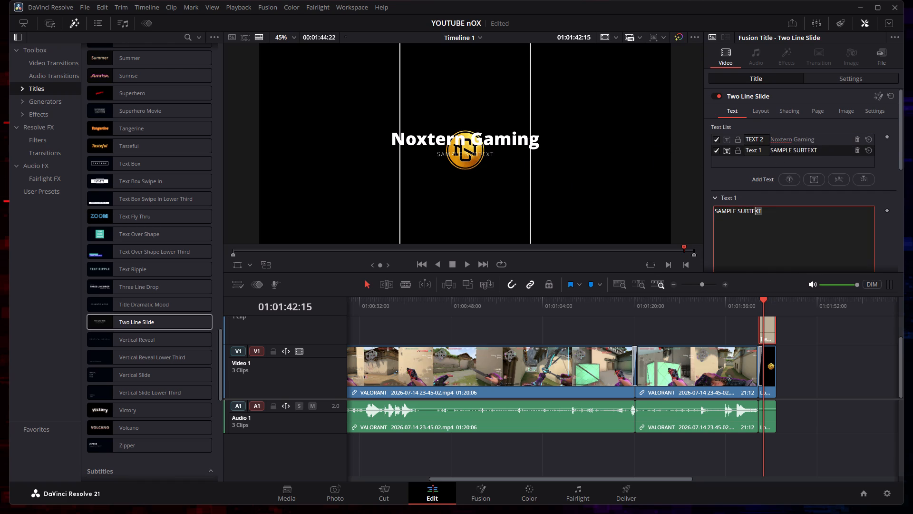
drag(748, 212, 702, 215)
key(BackSpace)
key(BackSpace)
key(BackSpace)
key(BackSpace)
key(BackSpace)
key(BackSpace)
key(BackSpace)
key(BackSpace)
key(BackSpace)
key(BackSpace)
key(BackSpace)
key(BackSpace)
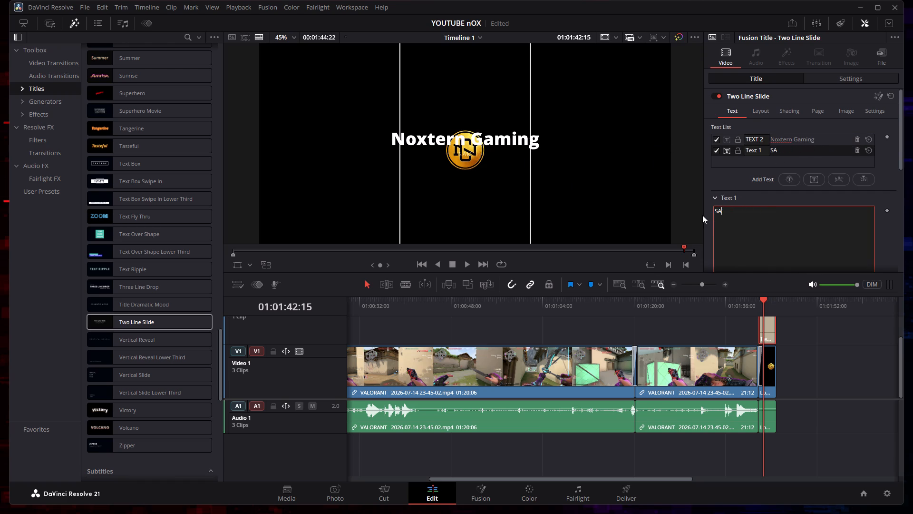
key(BackSpace)
key(BackSpace)
text(Make)
key(space)
text(sure to loi)
key(BackSpace)
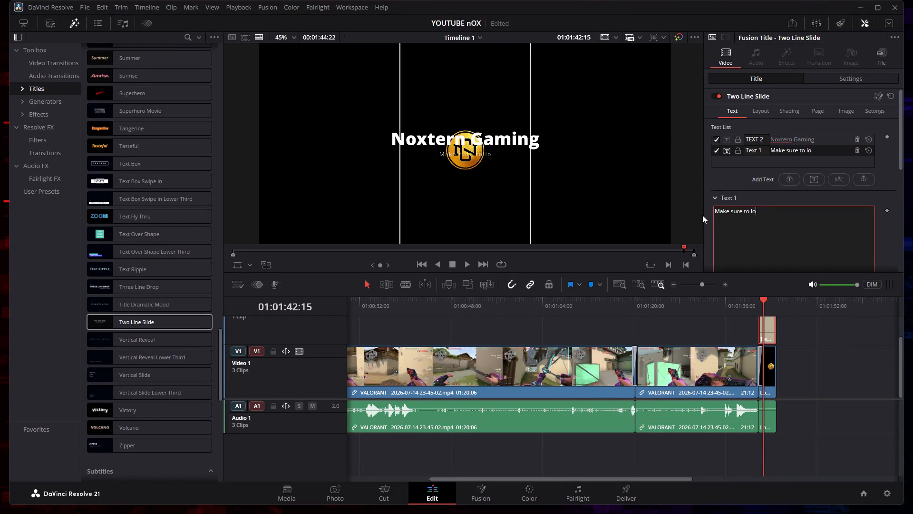
key(BackSpace)
text(ike and subs)
text(cribe)
key(space)
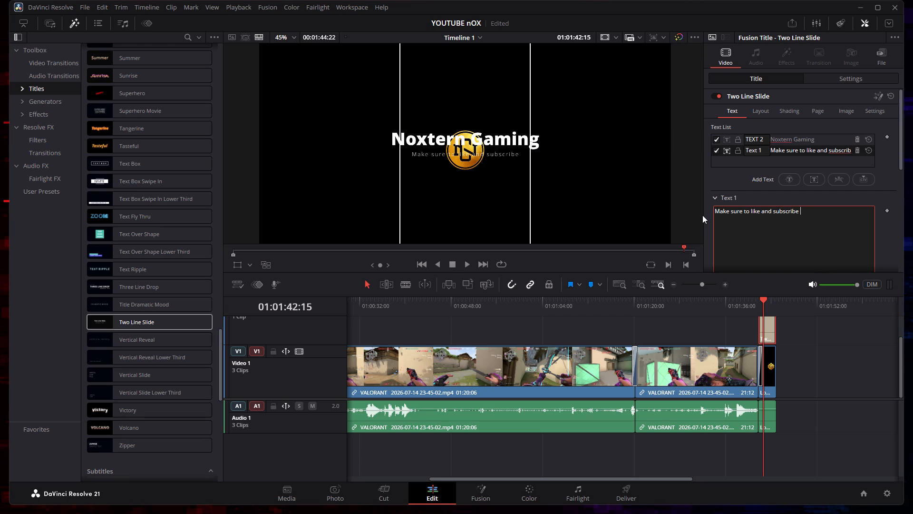
key(BackSpace)
key(Return)
Scale the Two Line Slide title clip down to a zoom of 0.820 in both X and Y.
click(785, 74)
click(844, 74)
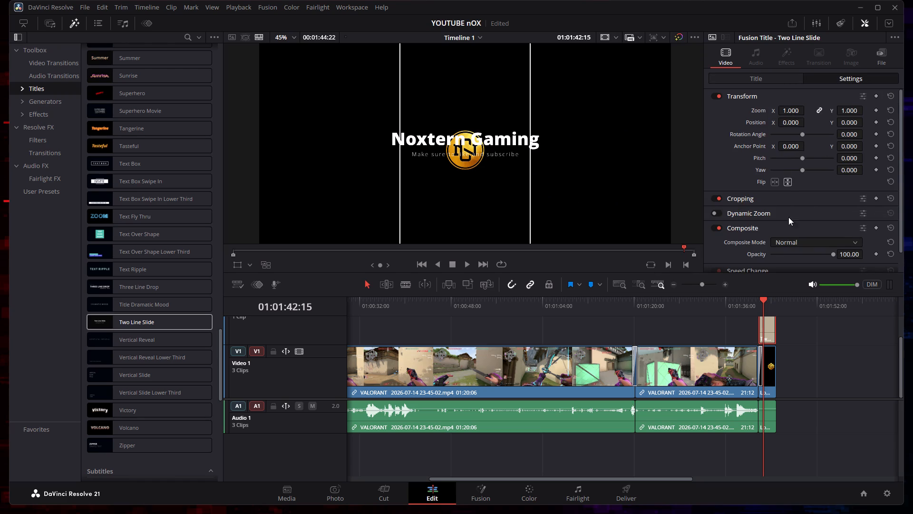
drag(796, 110, 796, 110)
drag(796, 110, 787, 112)
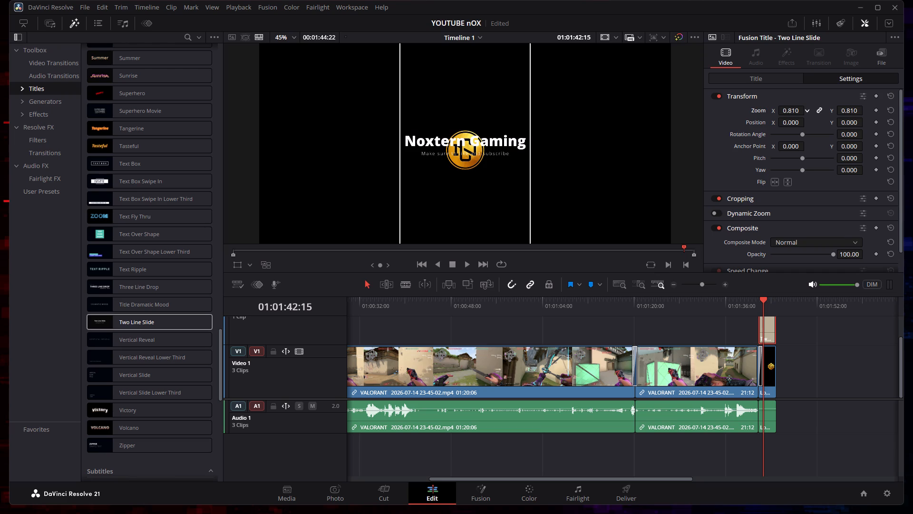
drag(787, 112, 788, 113)
Lower the title clip to a Y position of -190 so its text sits below the logo.
click(790, 124)
drag(846, 121, 750, 140)
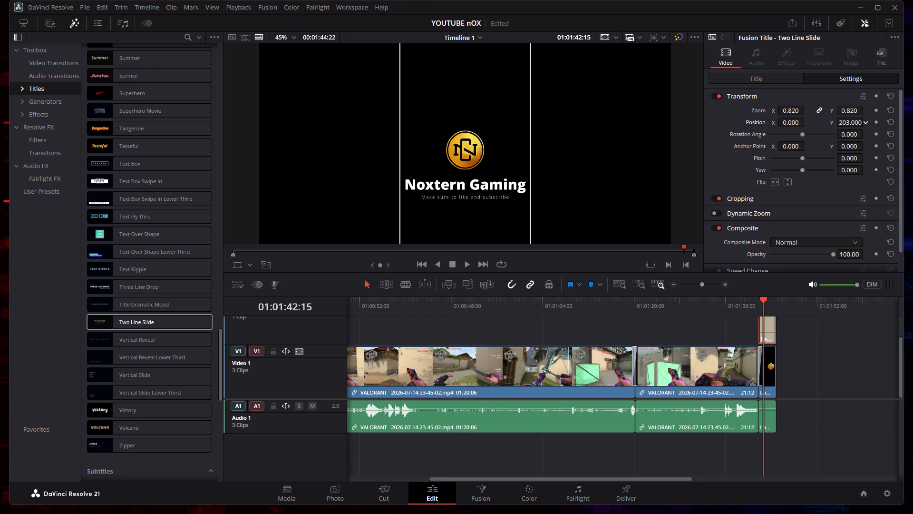
drag(750, 140, 753, 144)
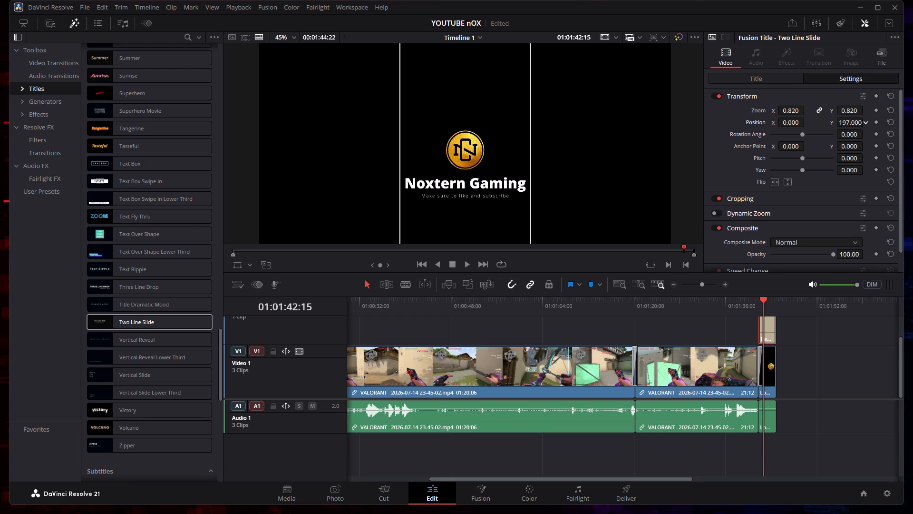
drag(753, 144, 757, 144)
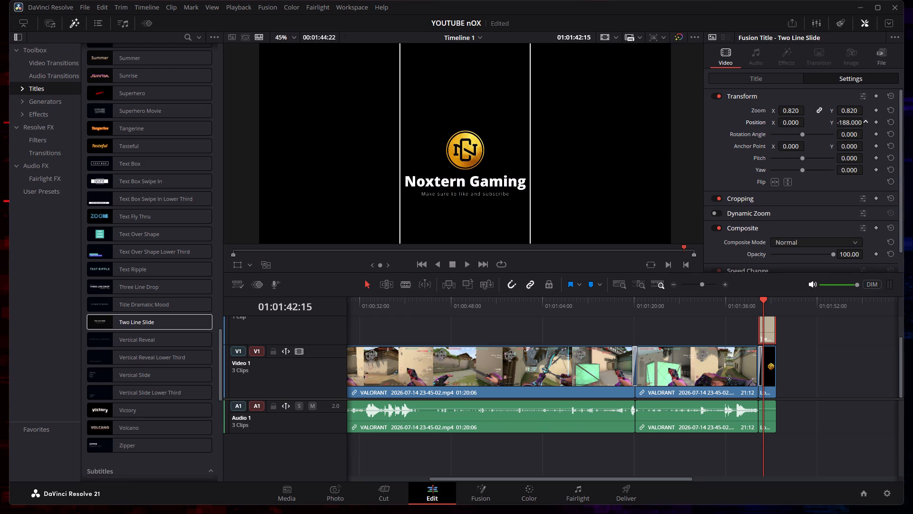
drag(757, 144, 756, 144)
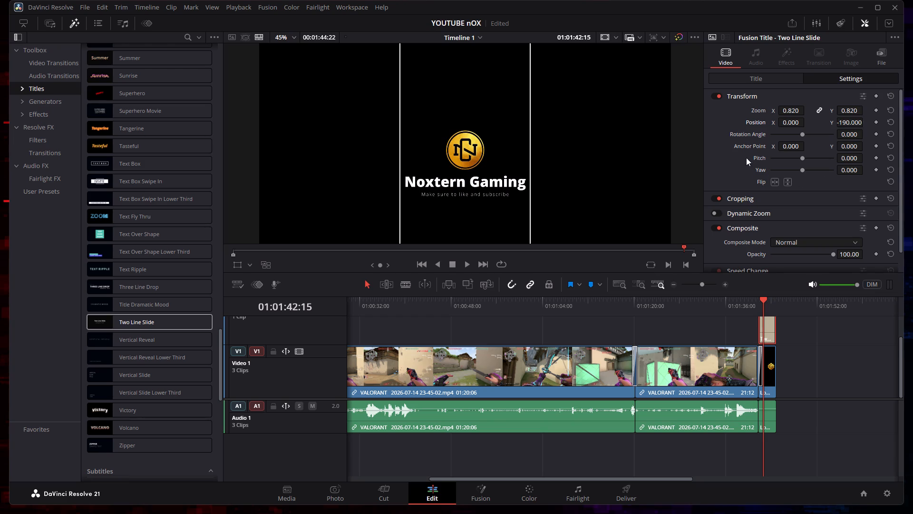
Select the Noxtern Gaming entry in the title's text list for editing.
click(769, 78)
scroll(774, 181, down, 3)
scroll(778, 194, up, 2)
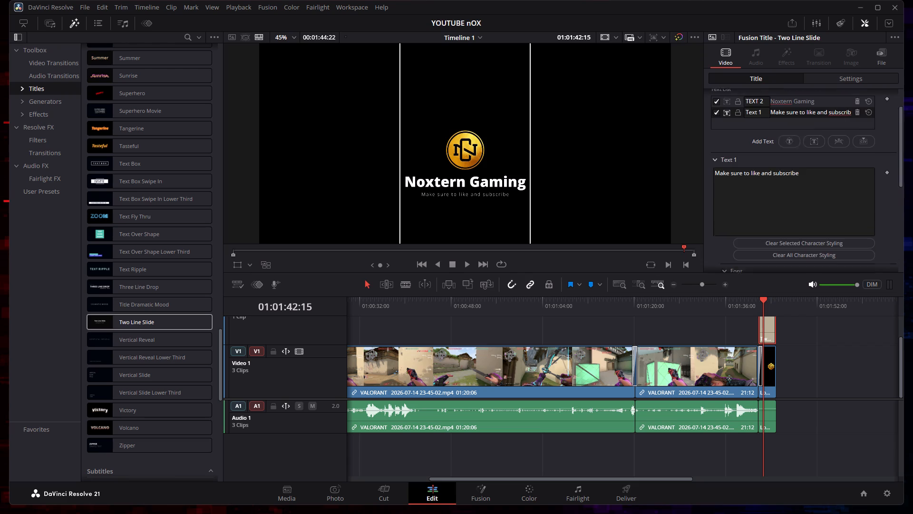
scroll(779, 193, up, 2)
click(822, 138)
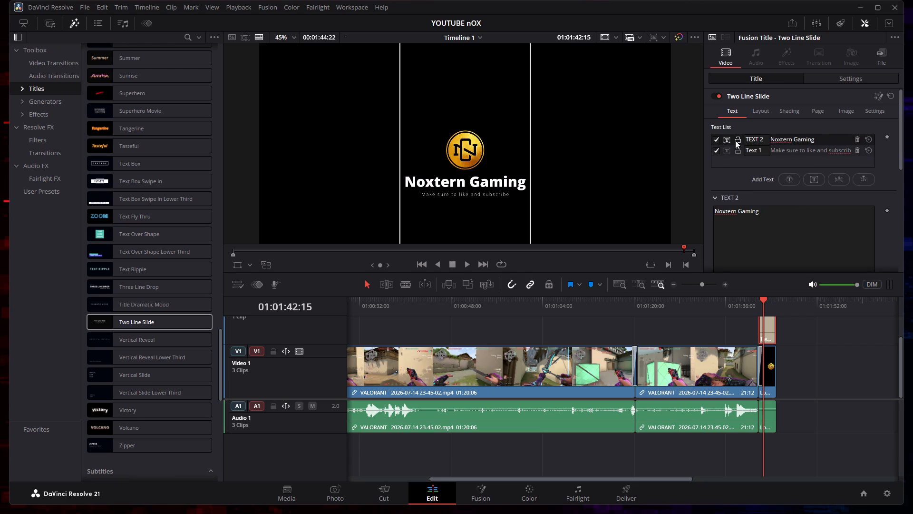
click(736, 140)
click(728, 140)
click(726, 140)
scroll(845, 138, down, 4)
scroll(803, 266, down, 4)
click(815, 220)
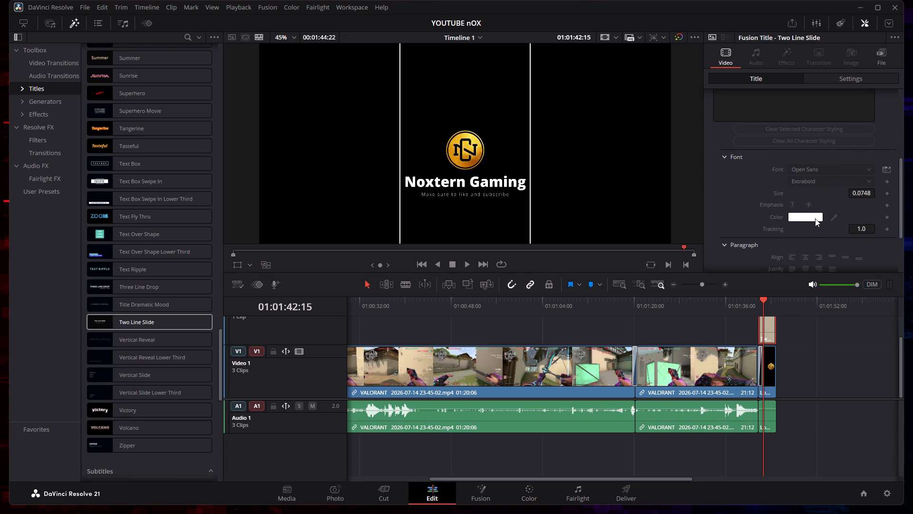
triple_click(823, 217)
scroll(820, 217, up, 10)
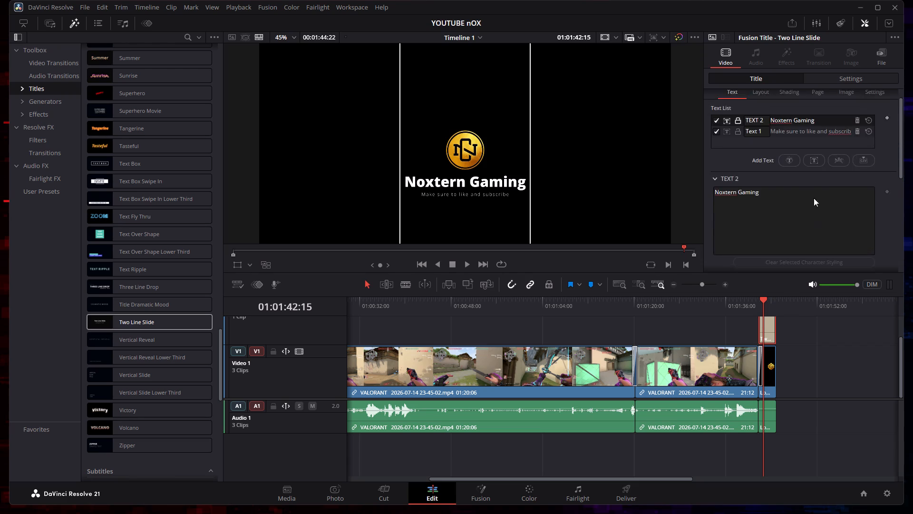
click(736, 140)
Change the Noxtern Gaming heading's font color to a logo-matching gold, #d9a712.
scroll(757, 184, down, 10)
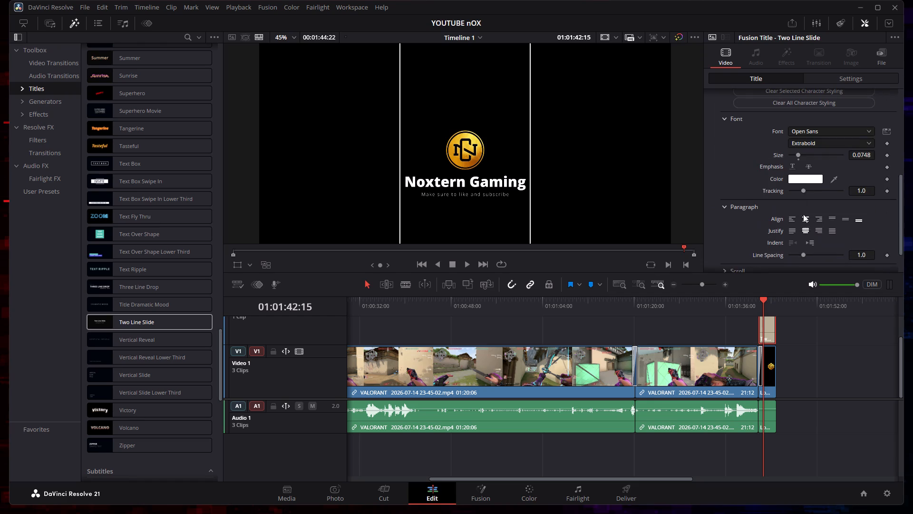
click(804, 178)
click(538, 178)
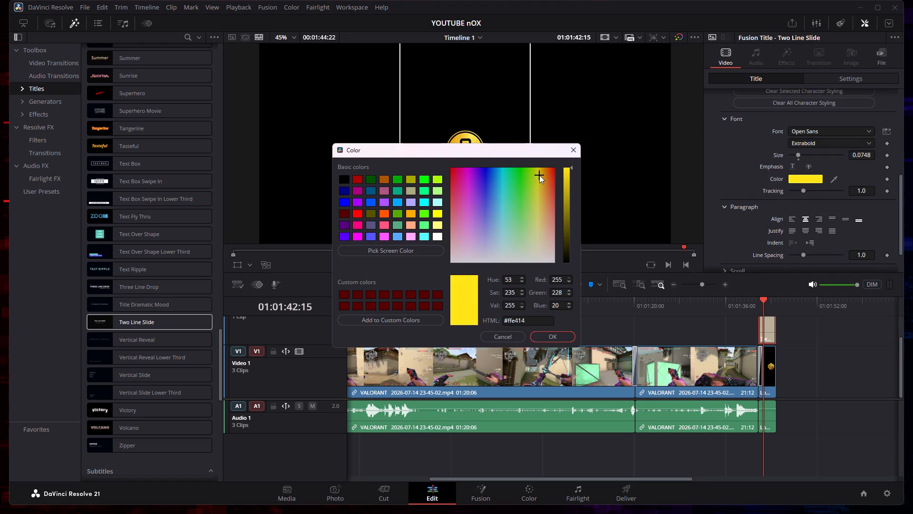
drag(542, 154, 766, 212)
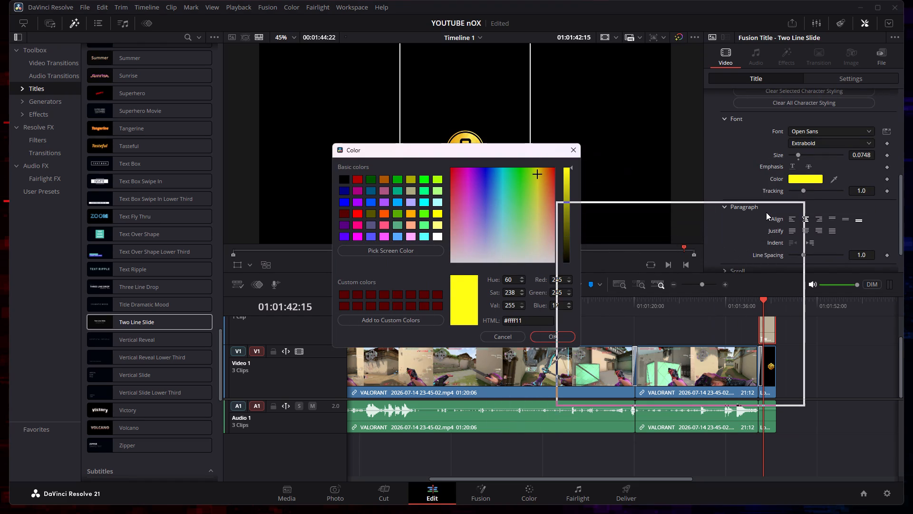
drag(766, 212, 766, 211)
drag(762, 229, 762, 236)
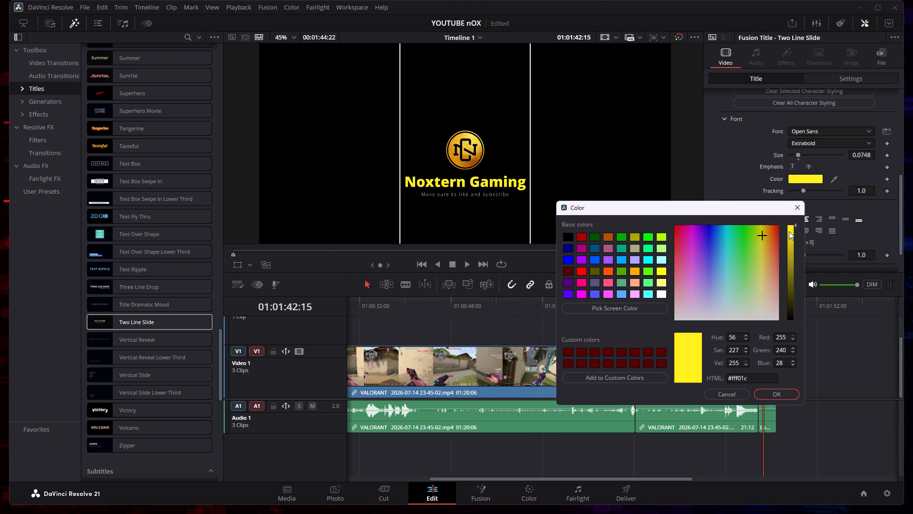
drag(795, 226, 796, 253)
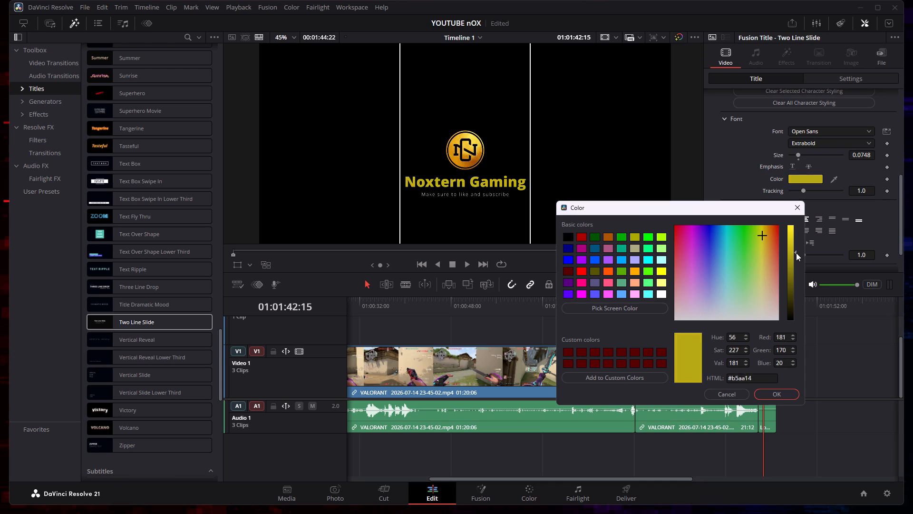
drag(796, 253, 796, 248)
drag(796, 248, 796, 248)
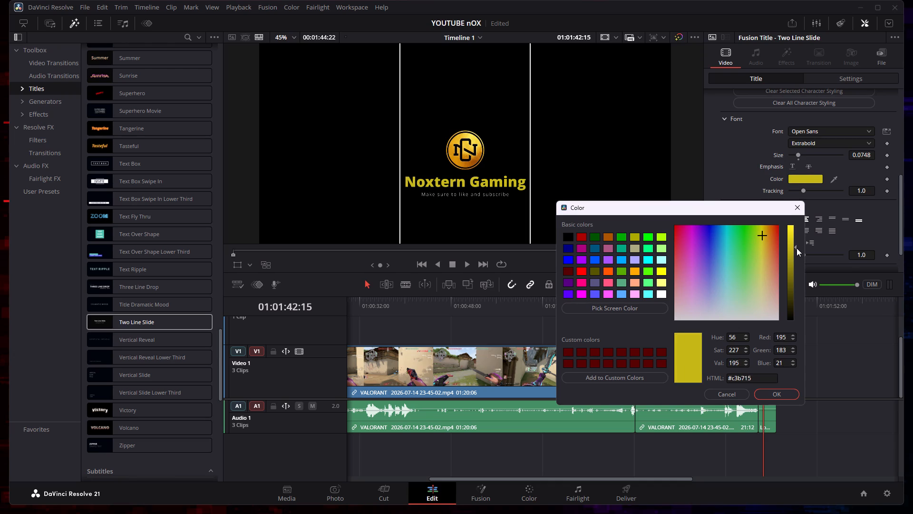
drag(796, 248, 799, 261)
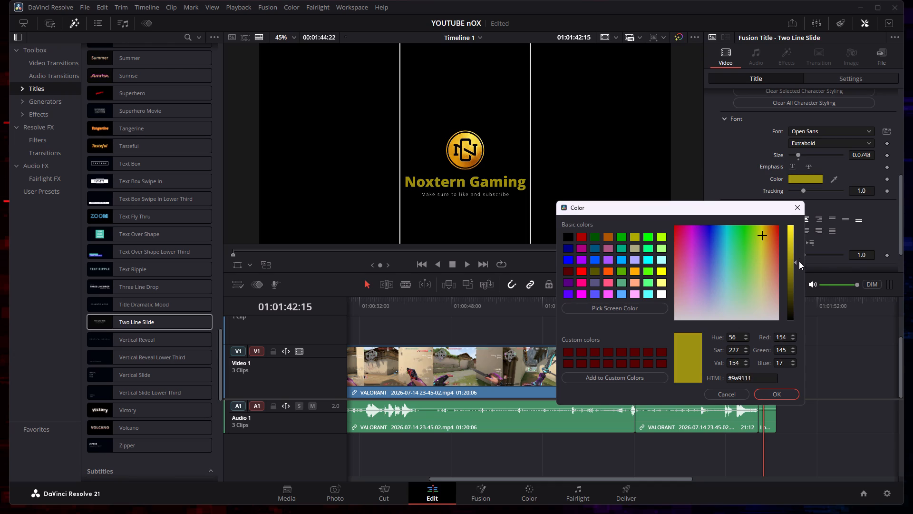
drag(799, 261, 801, 248)
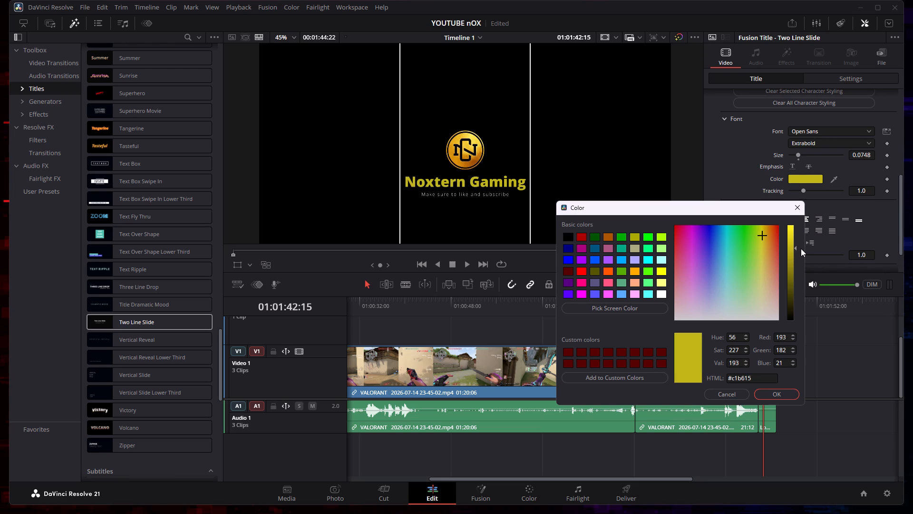
drag(801, 248, 801, 242)
drag(801, 242, 801, 240)
click(762, 236)
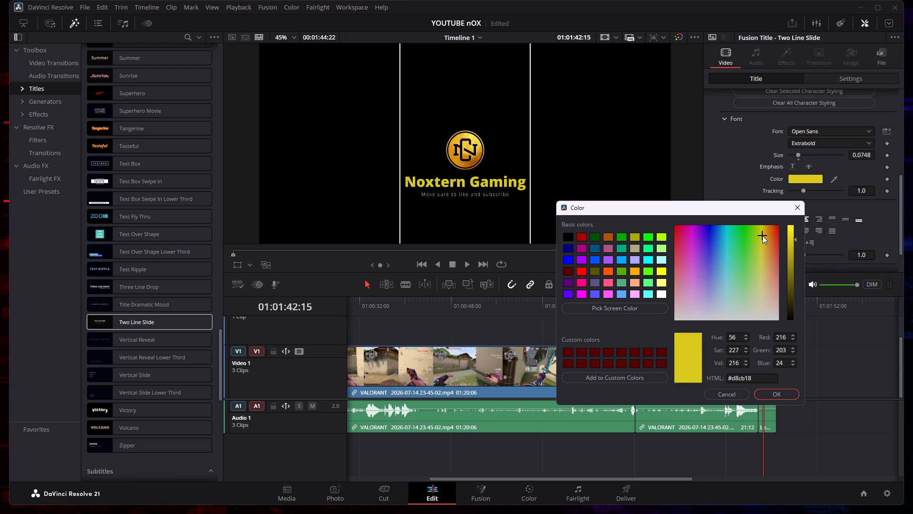
click(795, 239)
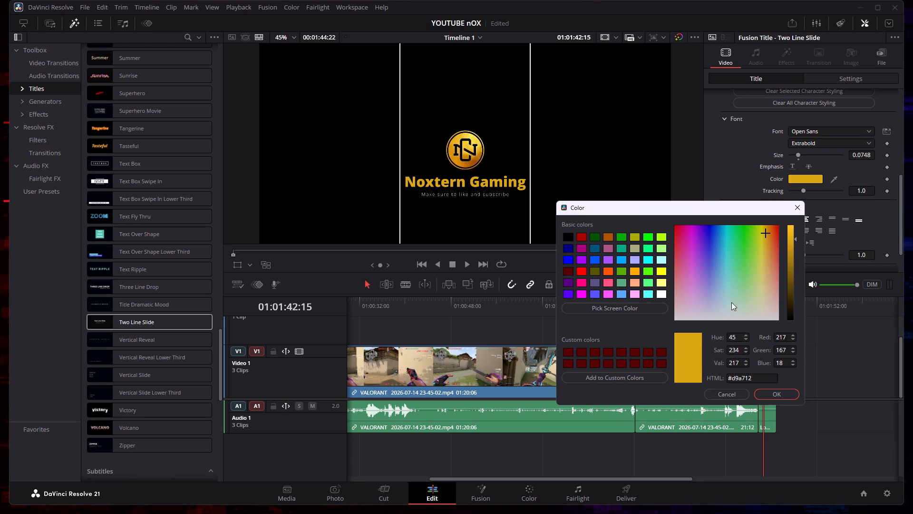
click(780, 393)
Select the "Make sure to like and subscribe" entry in the title's text list.
scroll(787, 143, up, 3)
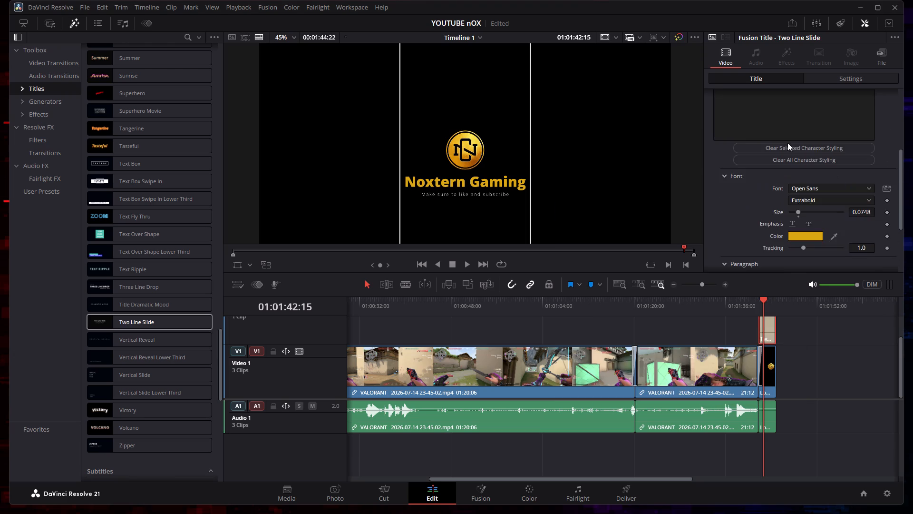
scroll(788, 138, up, 10)
click(791, 150)
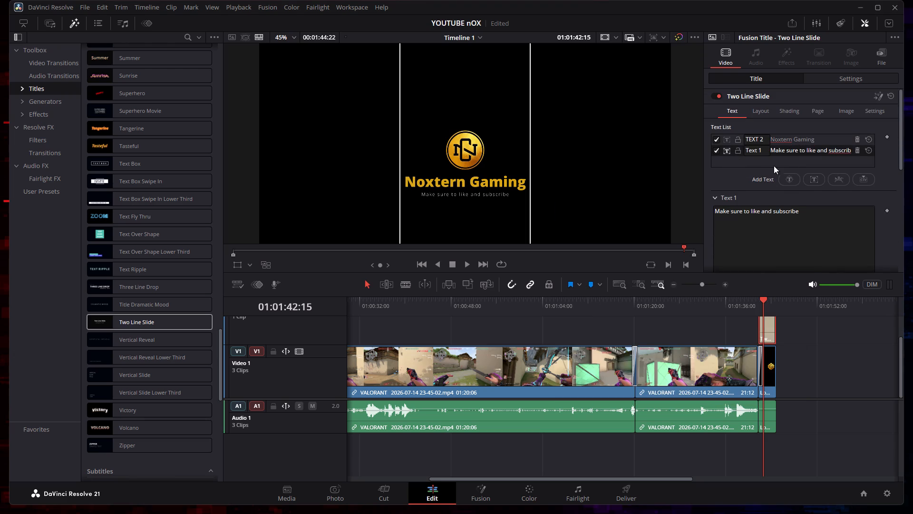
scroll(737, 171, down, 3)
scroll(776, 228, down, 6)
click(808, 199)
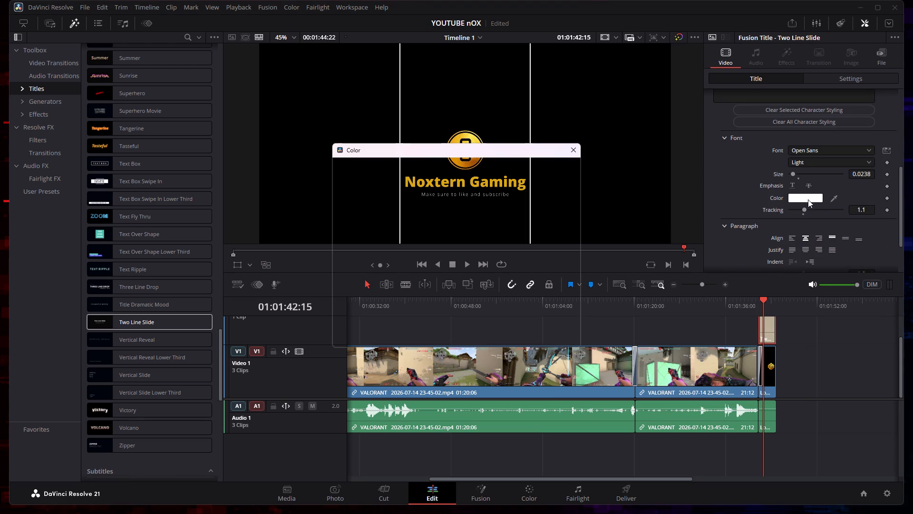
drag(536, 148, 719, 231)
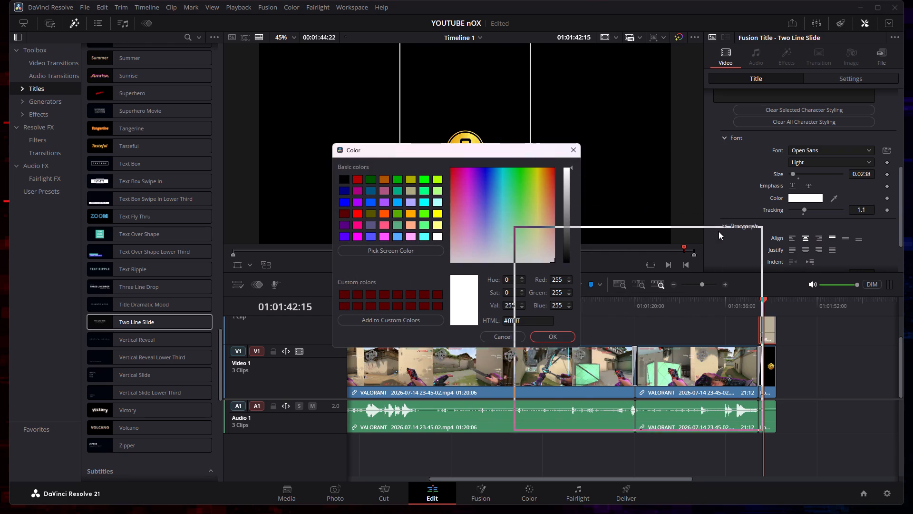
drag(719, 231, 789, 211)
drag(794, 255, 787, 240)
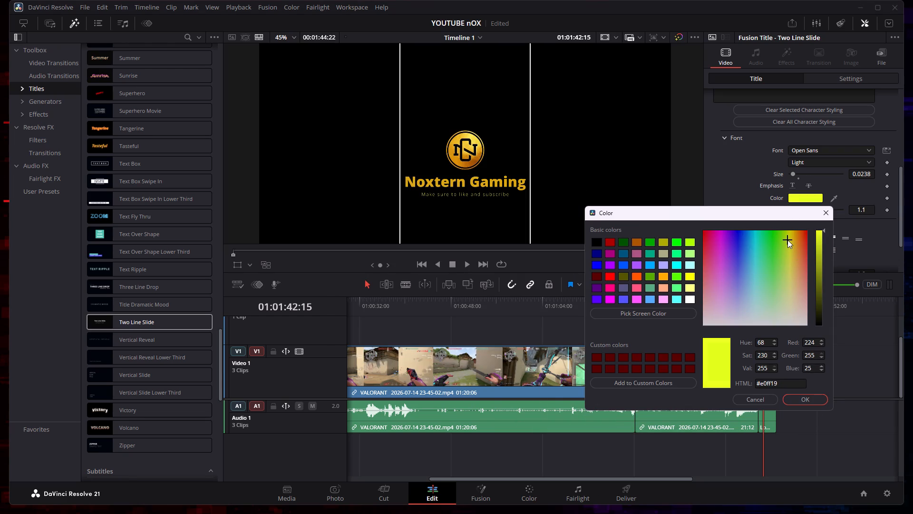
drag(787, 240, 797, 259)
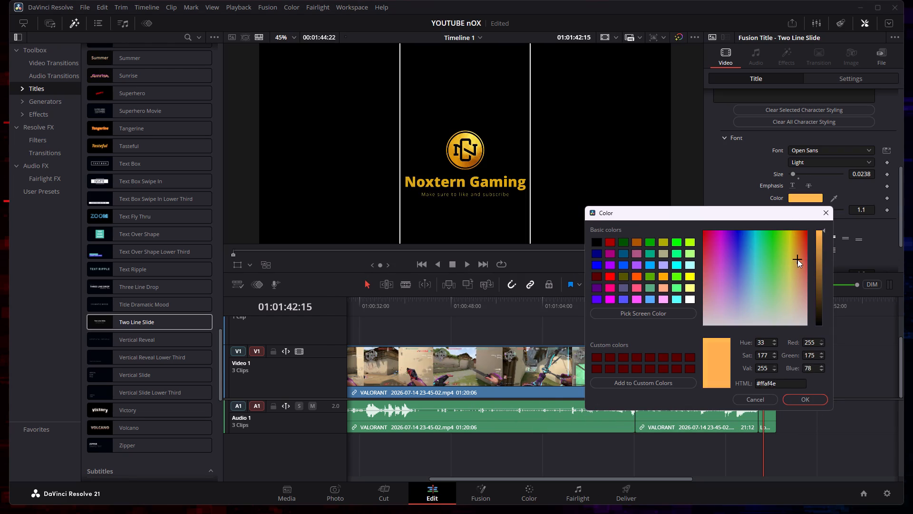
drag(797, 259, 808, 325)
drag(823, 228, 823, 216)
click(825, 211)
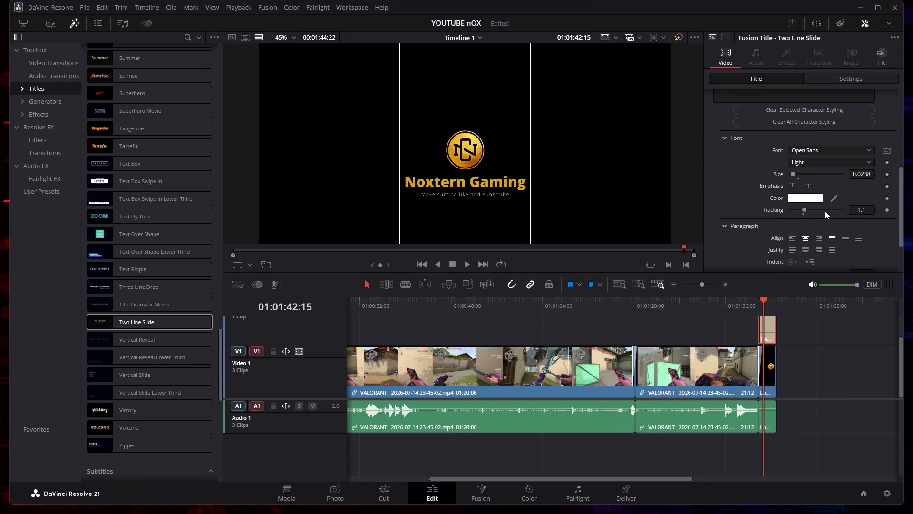
Increase the font size of the "Make sure to like and subscribe" line to 0.0285.
scroll(817, 165, up, 4)
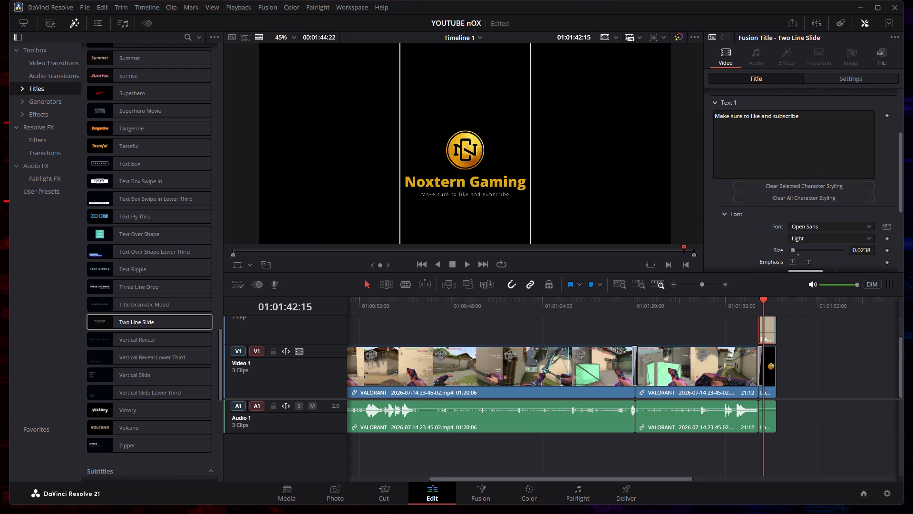
click(793, 249)
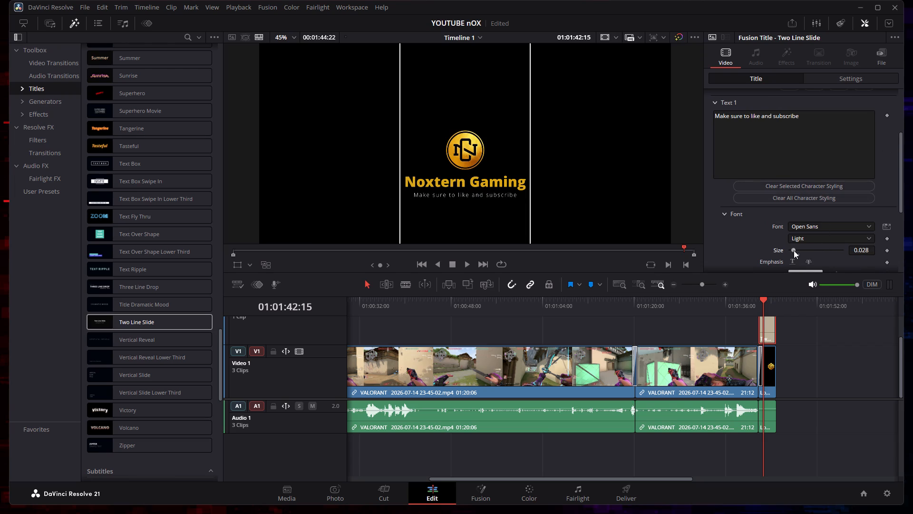
drag(865, 250, 867, 250)
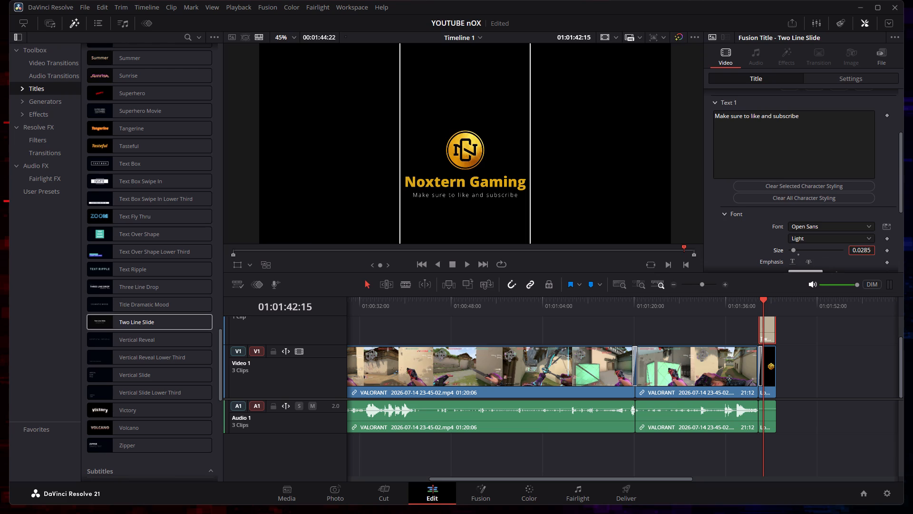
Increase the font size of the "Make sure to like and subscribe" line to 0.0321.
drag(867, 250, 875, 250)
drag(875, 250, 882, 252)
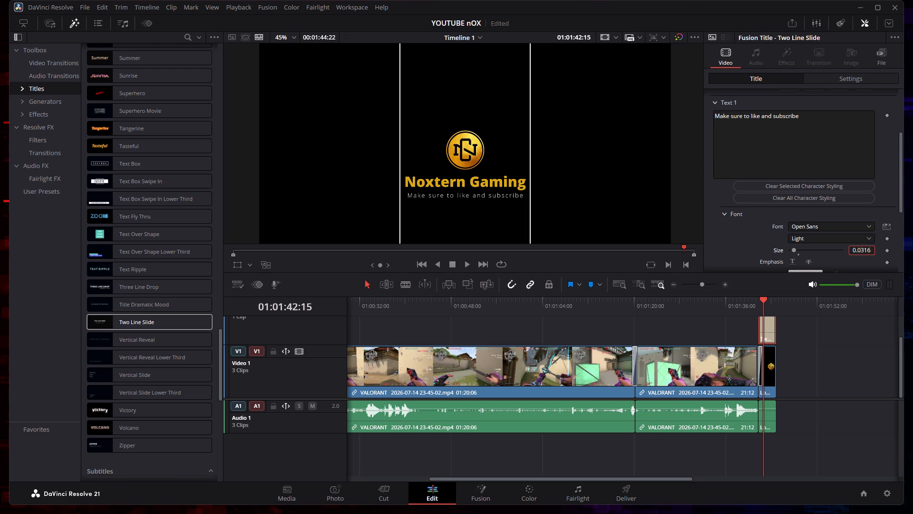
drag(882, 252, 884, 252)
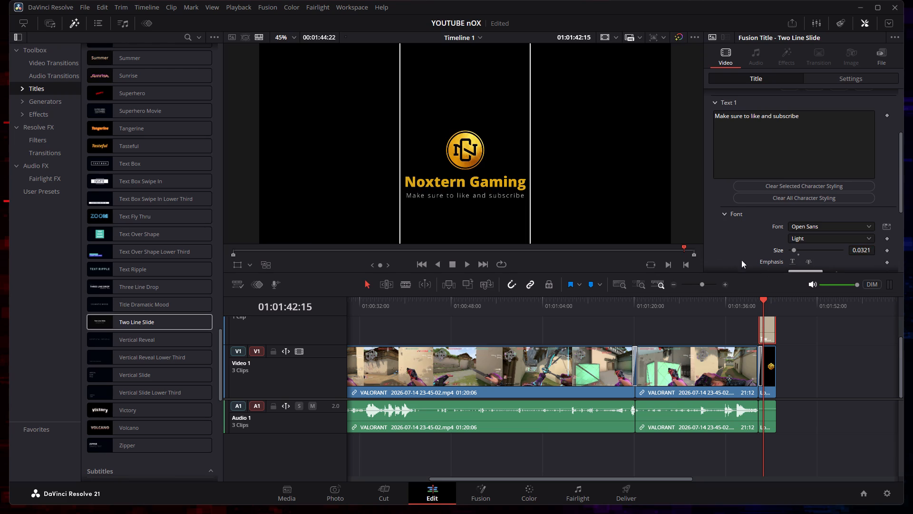
Review the font weight, tracking, alignment and paragraph settings of the subscribe line.
scroll(722, 247, down, 3)
scroll(801, 227, down, 6)
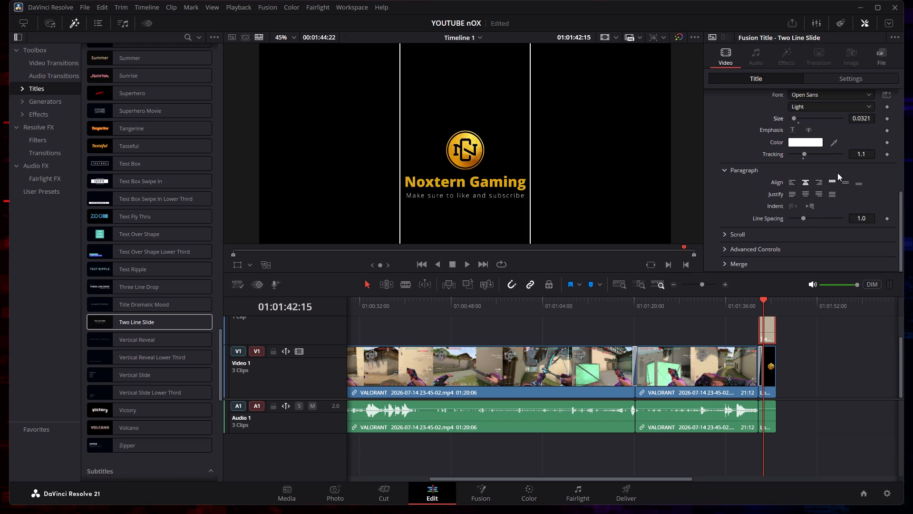
scroll(819, 184, down, 2)
scroll(749, 254, down, 5)
scroll(783, 172, up, 8)
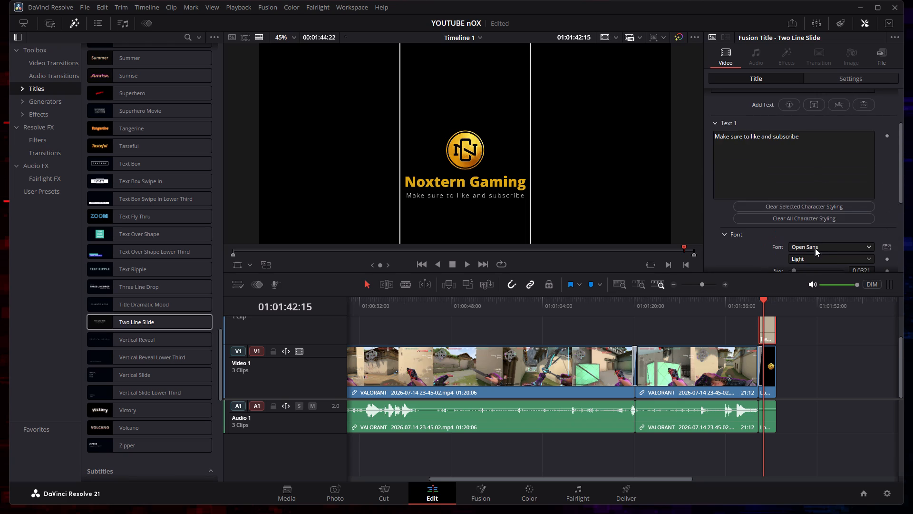
scroll(823, 247, down, 1)
click(820, 240)
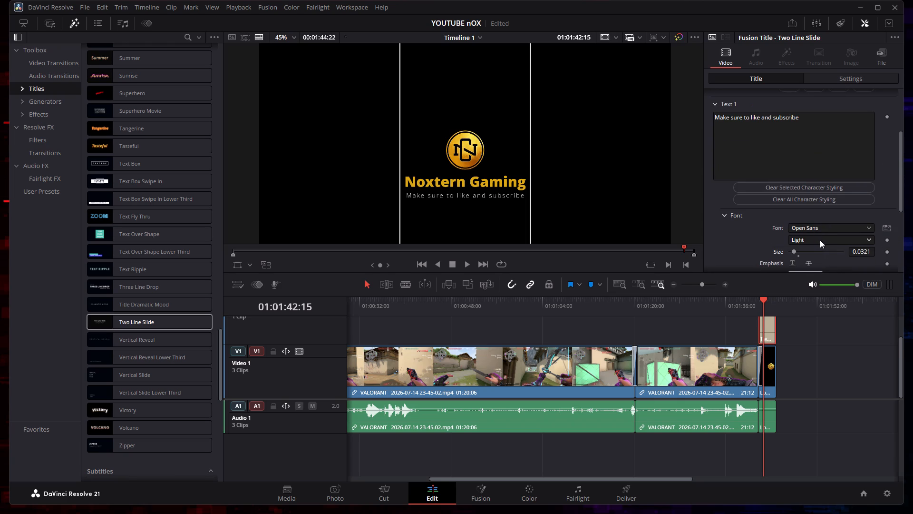
click(820, 240)
scroll(742, 248, down, 2)
scroll(720, 236, up, 4)
Play back the ending from 01:01:40:05 through the logo outro and its title.
drag(762, 298, 749, 300)
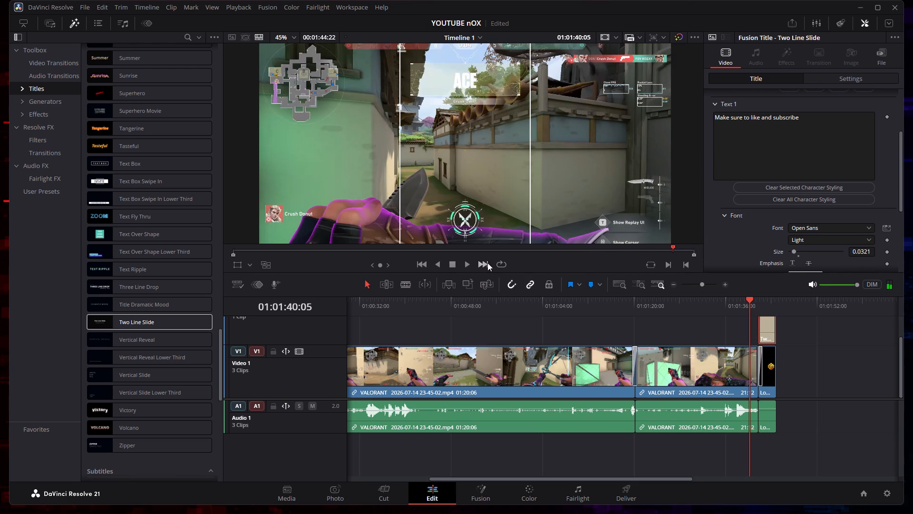
click(466, 262)
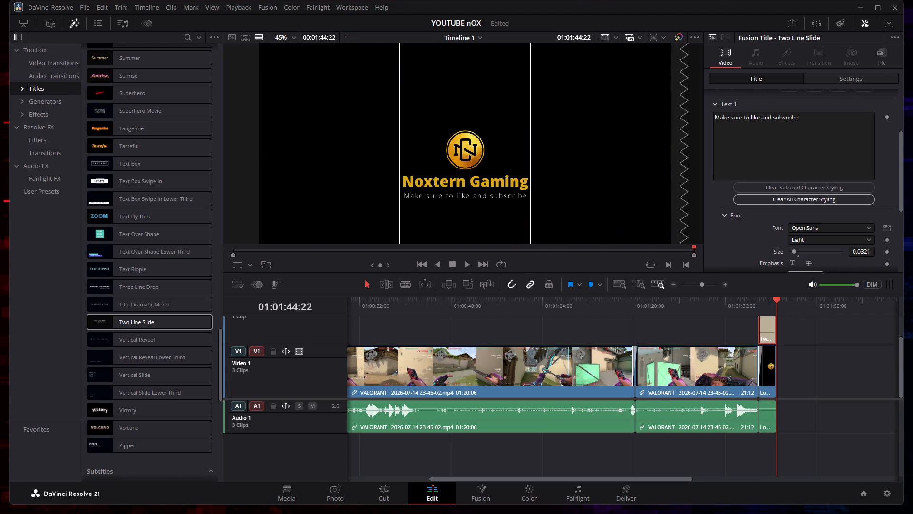
Examine how the logo and the two title lines fit within the vertical frame guides of the outro.
scroll(641, 230, up, 4)
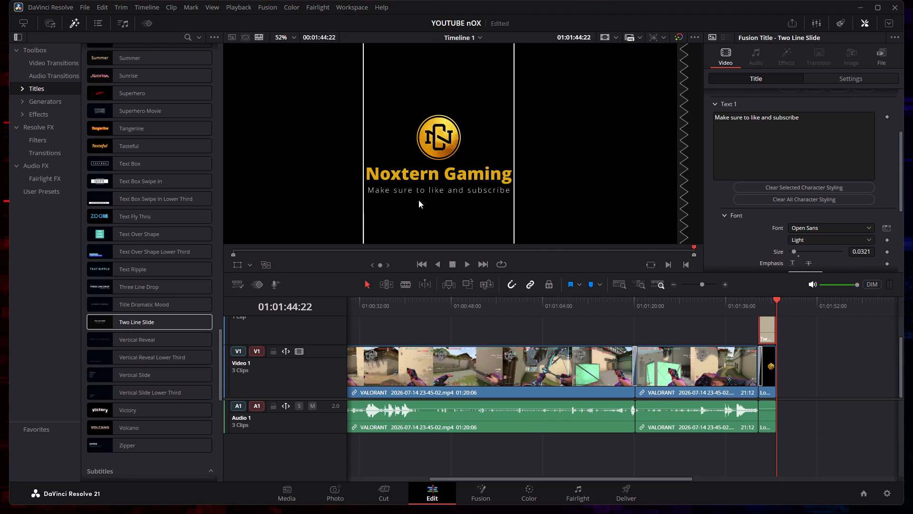
scroll(560, 204, down, 12)
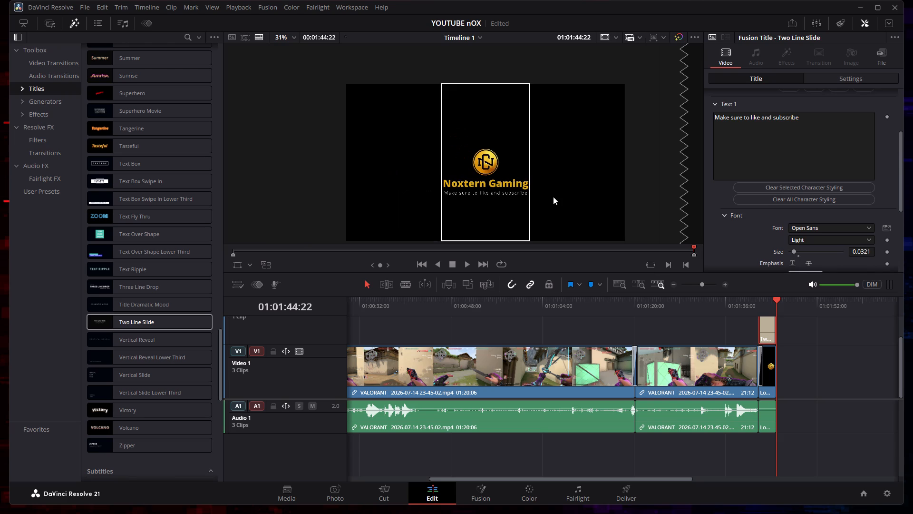
scroll(568, 88, down, 3)
scroll(570, 133, up, 2)
scroll(398, 137, up, 2)
scroll(635, 142, up, 1)
scroll(690, 142, up, 1)
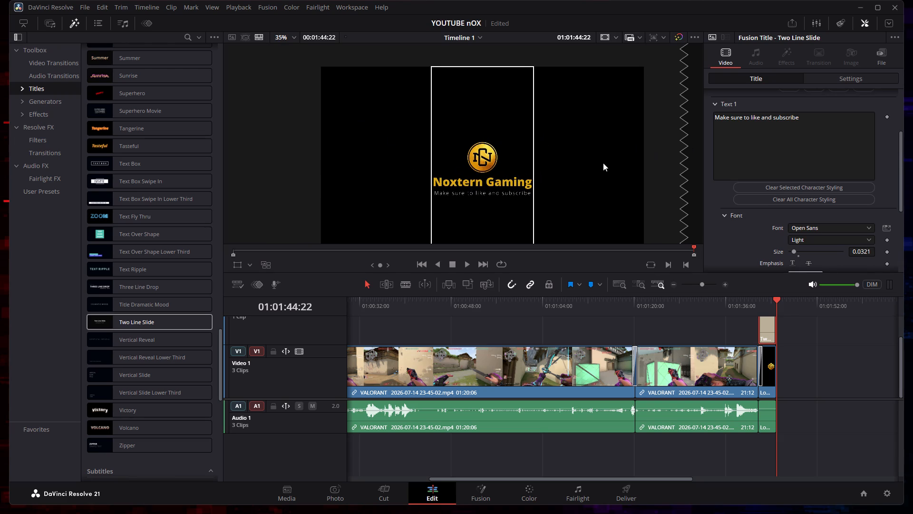
scroll(621, 160, up, 1)
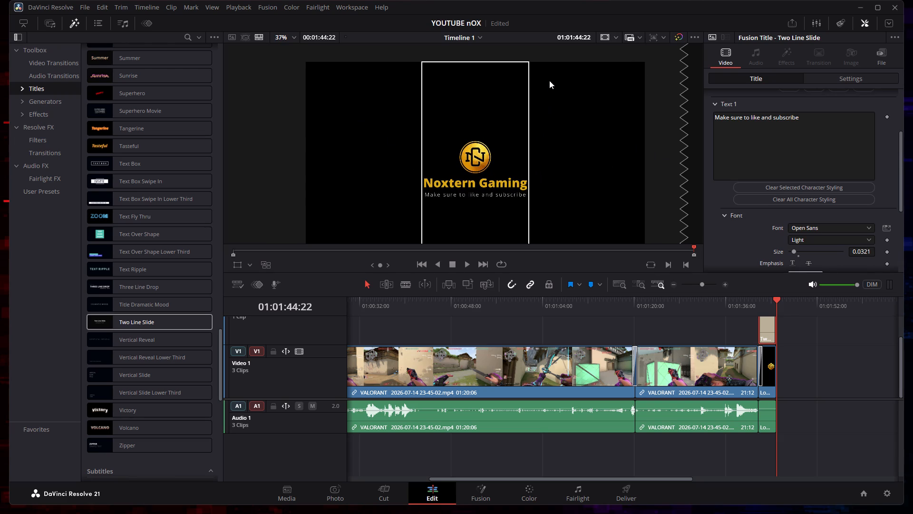
scroll(549, 80, down, 1)
scroll(549, 80, up, 2)
scroll(579, 223, down, 2)
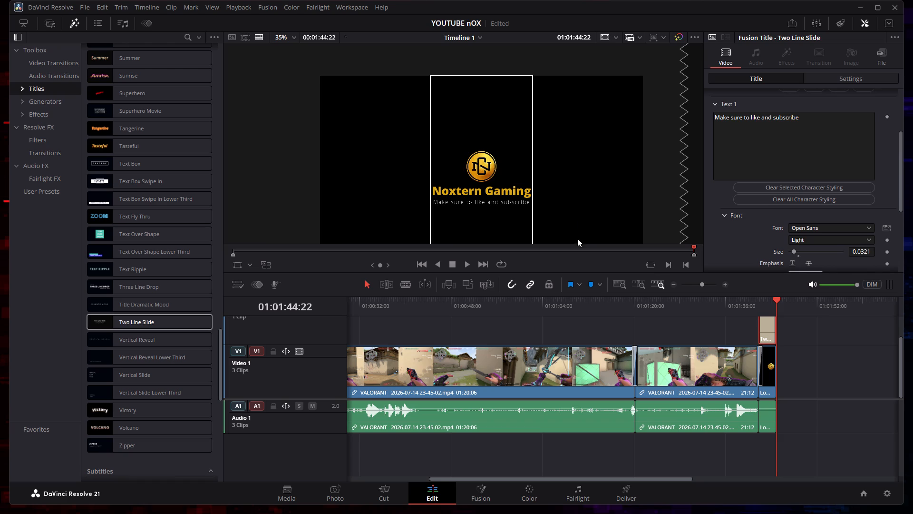
scroll(566, 83, down, 3)
scroll(592, 227, up, 1)
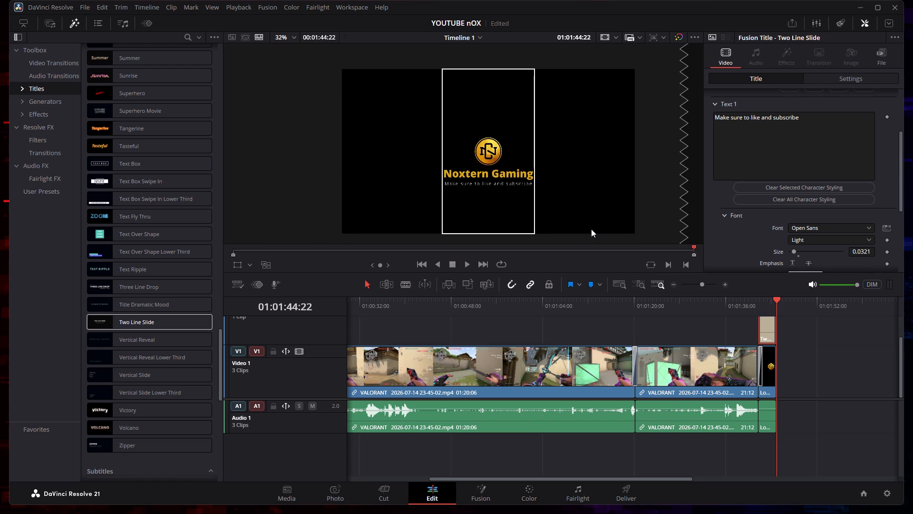
scroll(591, 229, up, 1)
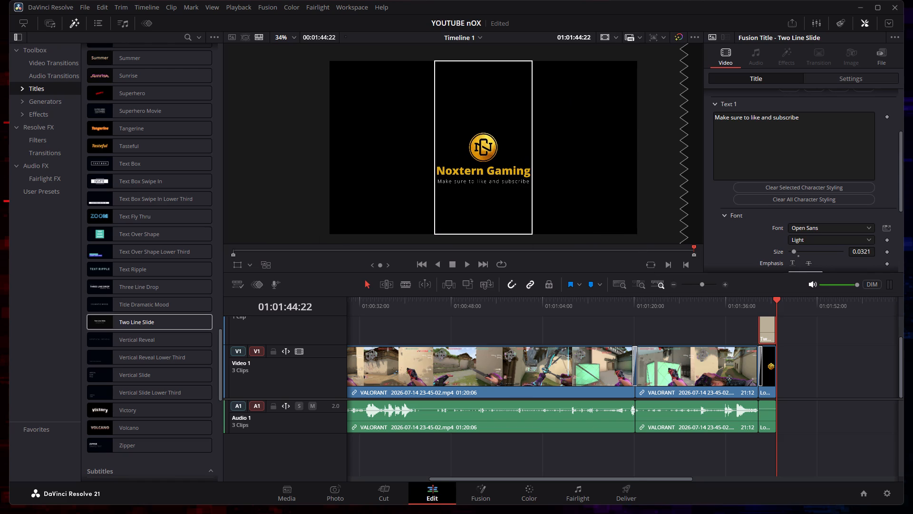
On the Deliver page, configure the export as vertical 1080 x 1920 HD with a 30 (3:2) frame rate.
click(640, 492)
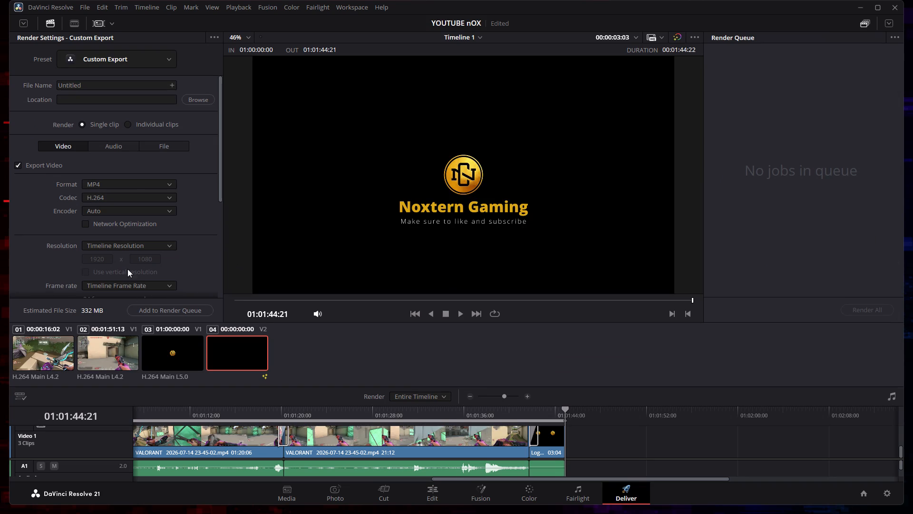
scroll(129, 201, down, 2)
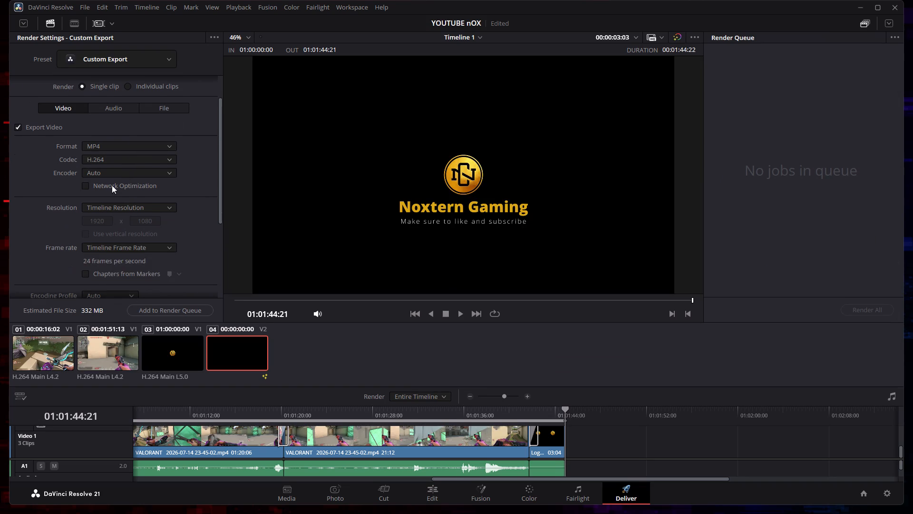
click(95, 206)
click(127, 228)
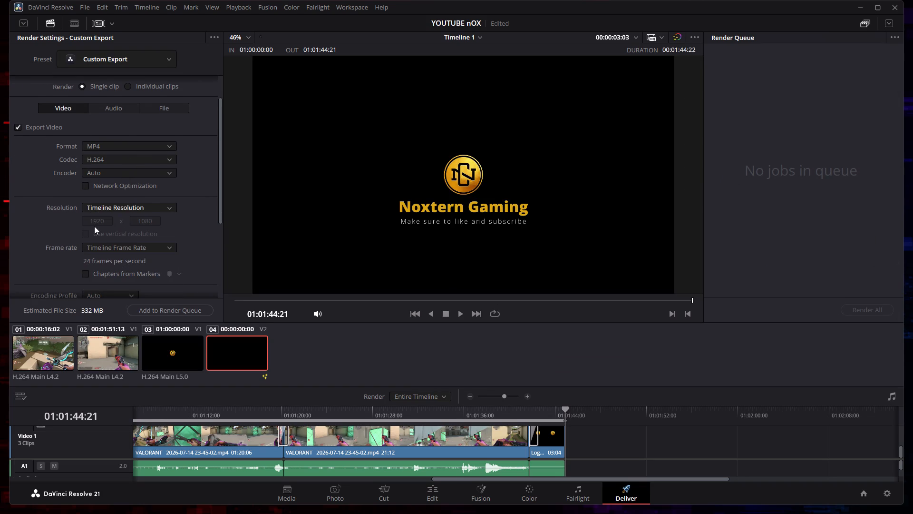
click(87, 233)
scroll(150, 230, down, 2)
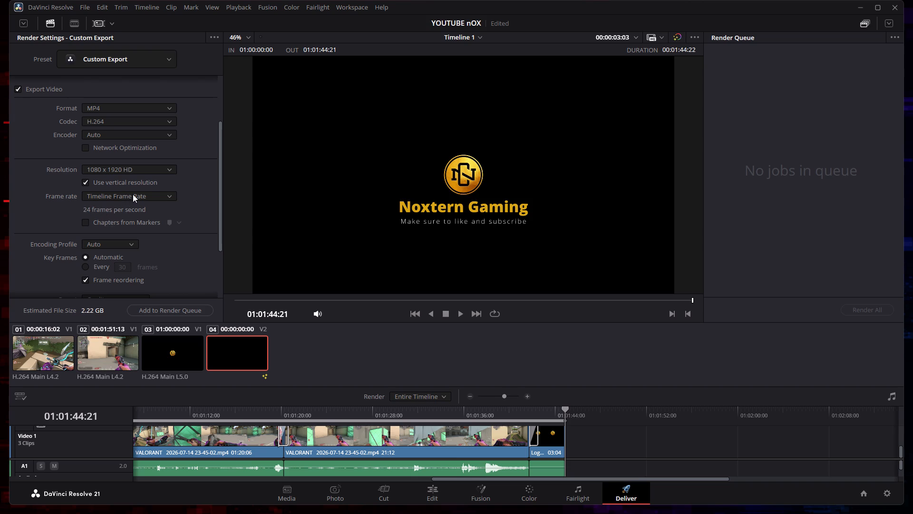
click(133, 194)
click(100, 245)
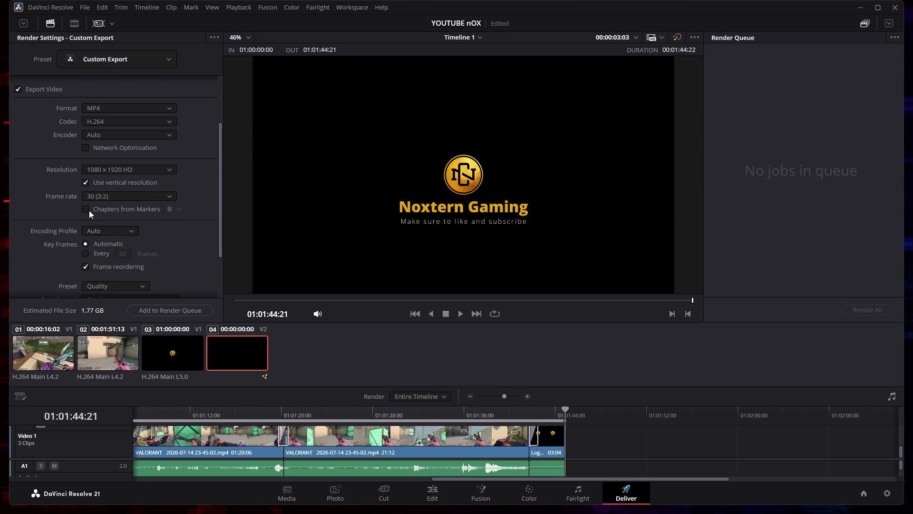
Review the export's encoding options, choosing the Quality preset and checking the rate control and quality choices.
scroll(114, 217, down, 5)
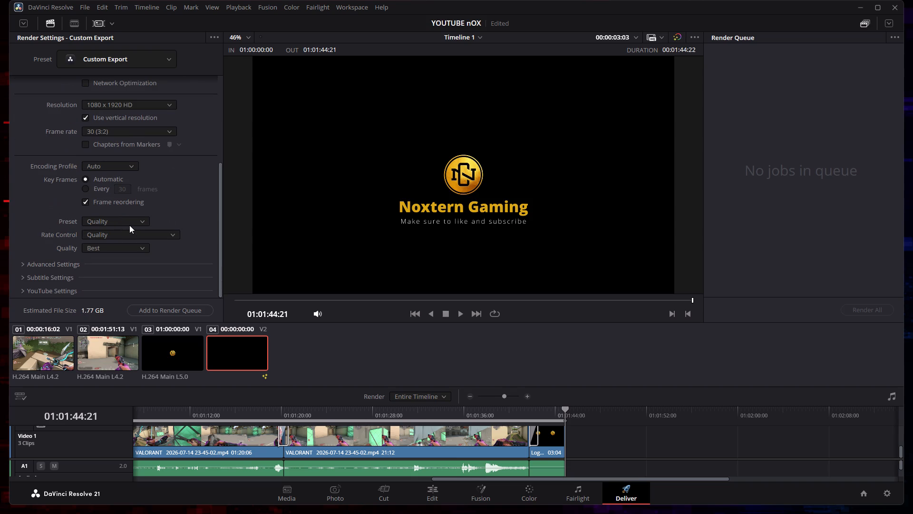
scroll(126, 226, down, 2)
click(135, 221)
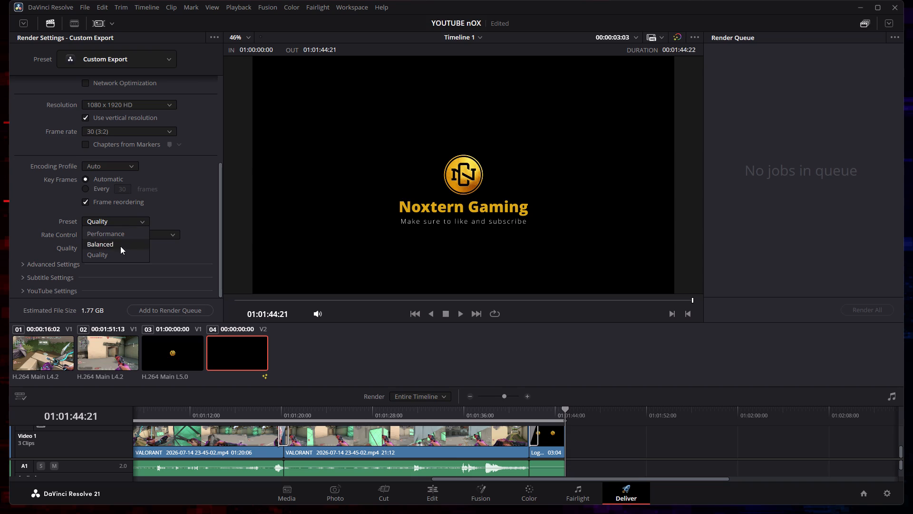
click(115, 255)
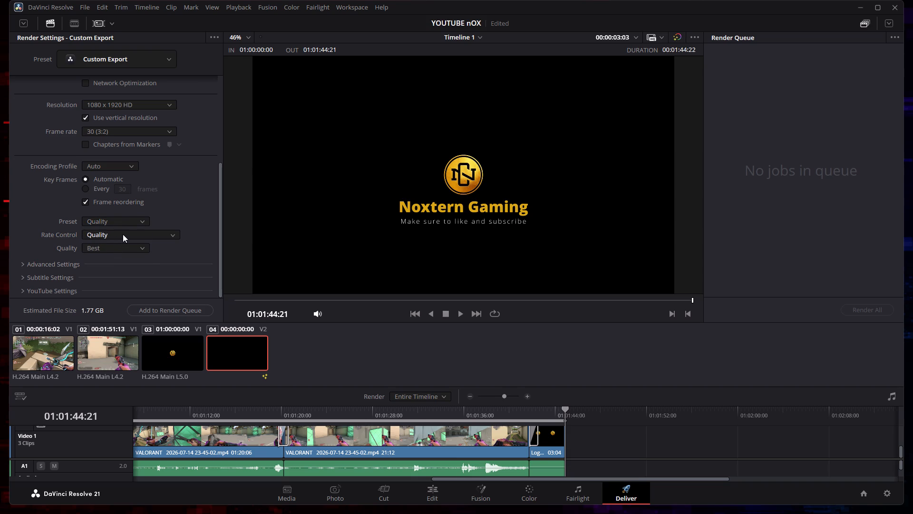
click(123, 234)
click(123, 234)
click(116, 248)
click(116, 248)
scroll(119, 255, down, 5)
Set the export location to the davinci Videos folder on Local Disk (D:).
scroll(160, 308, up, 16)
scroll(156, 149, up, 5)
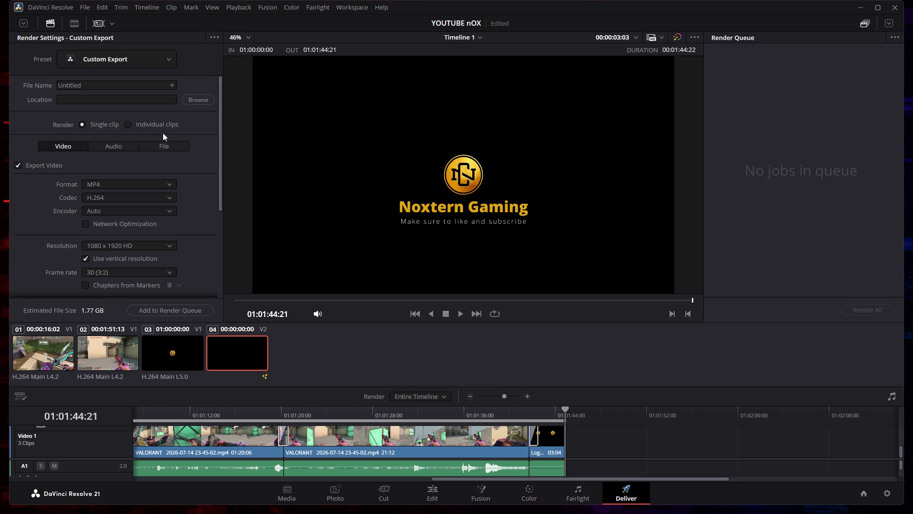
click(201, 103)
scroll(60, 155, down, 4)
scroll(50, 122, up, 4)
scroll(50, 122, down, 8)
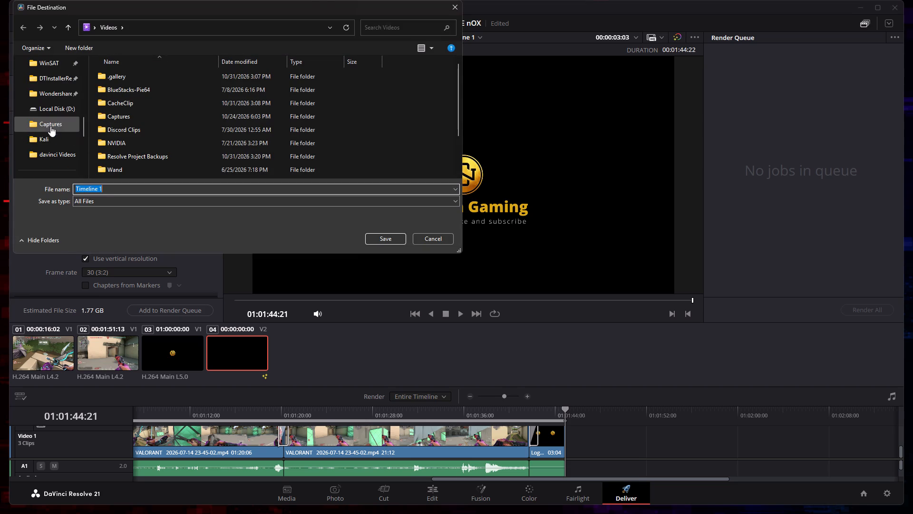
click(57, 109)
click(66, 159)
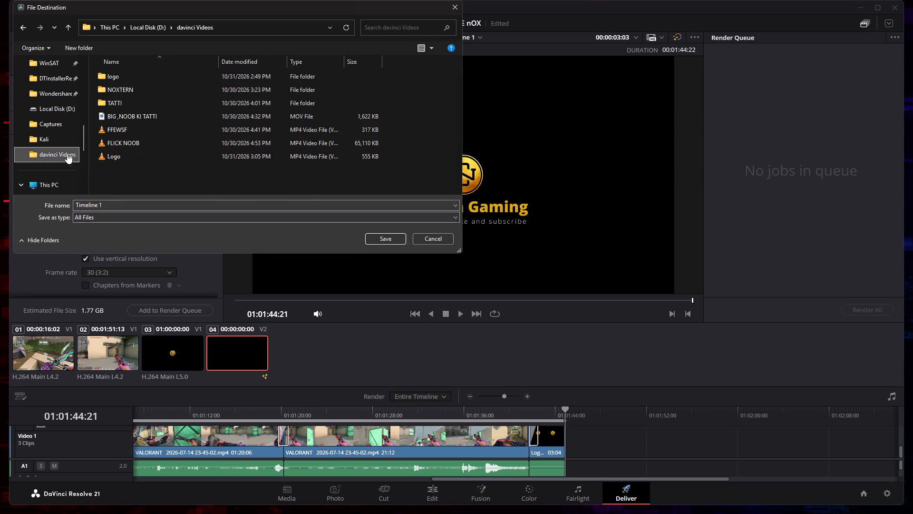
click(385, 240)
Name the export file DNox v1.
scroll(132, 130, up, 5)
click(134, 87)
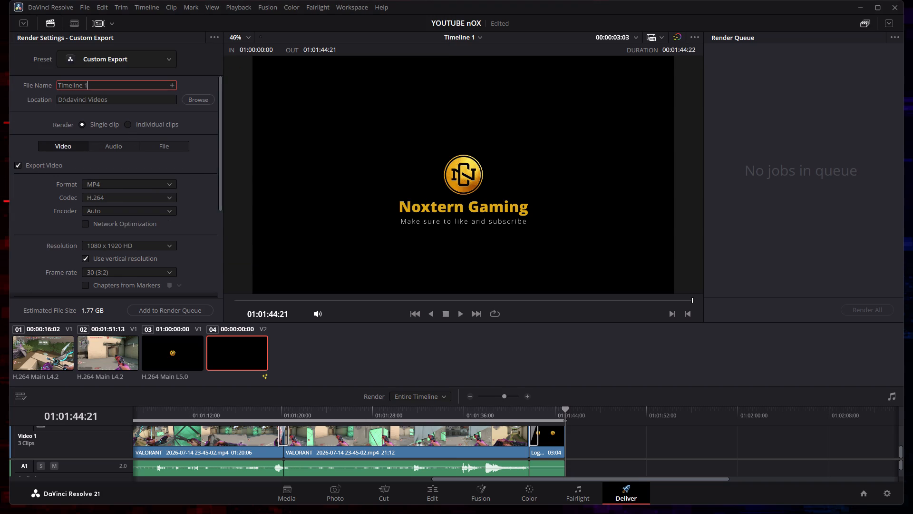
key(BackSpace)
key(BackSpace)
key(BackSpace)
key(BackSpace)
key(BackSpace)
key(BackSpace)
key(BackSpace)
key(BackSpace)
key(BackSpace)
key(BackSpace)
key(BackSpace)
key(BackSpace)
key(BackSpace)
key(BackSpace)
key(BackSpace)
key(BackSpace)
key(BackSpace)
key(BackSpace)
key(BackSpace)
text(DN)
text(ox)
key(space)
text(v1)
Add the DNox v1 export to the render queue and start rendering it.
click(165, 311)
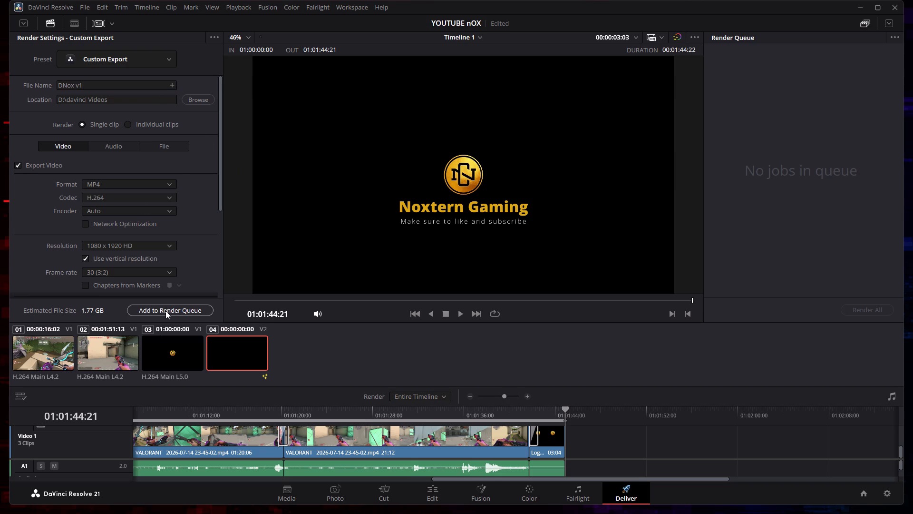
click(527, 300)
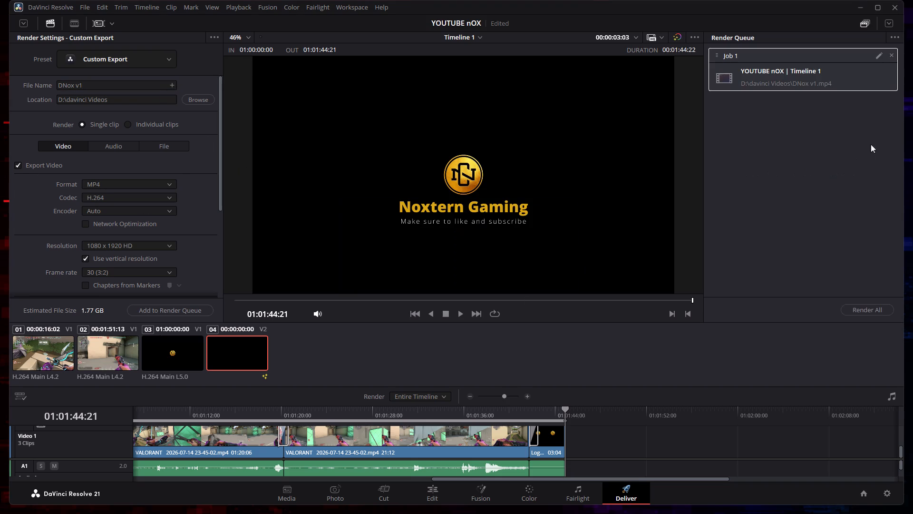
click(878, 313)
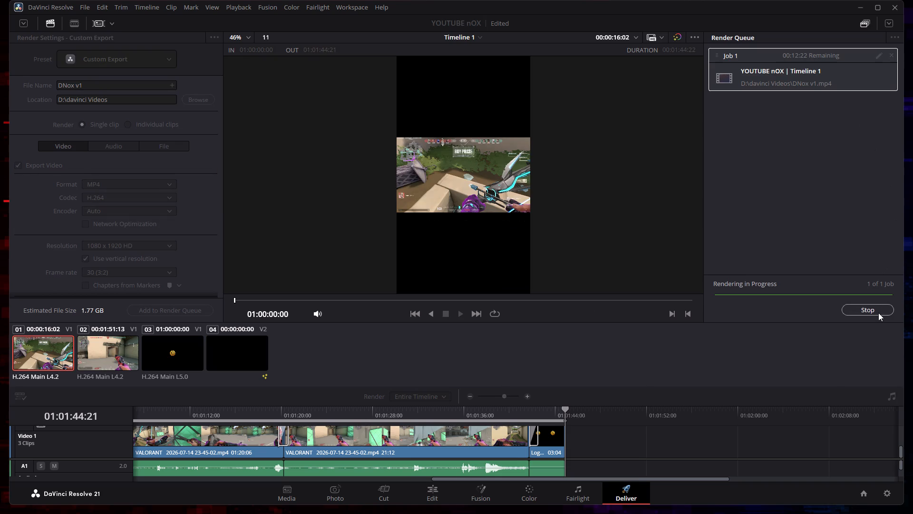
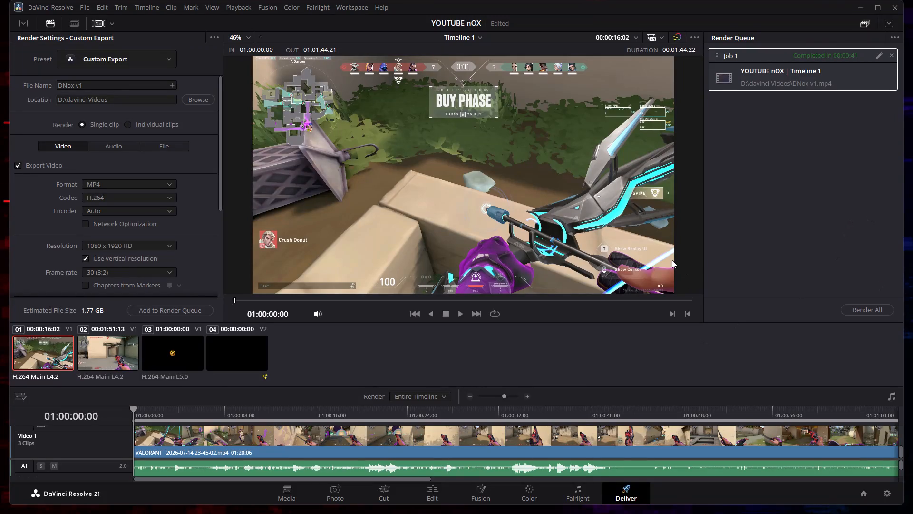
Turn off vertical resolution for the export so it uses 1920 x 1080 HD.
click(87, 259)
Add the horizontal DNox v1 export to the render queue as a second job, replacing the existing file, and start rendering it.
scroll(158, 211, down, 11)
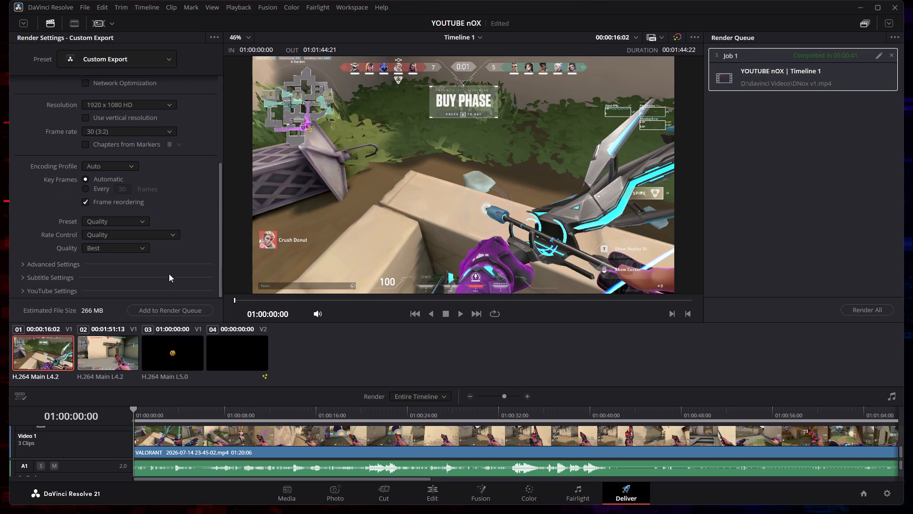
click(179, 314)
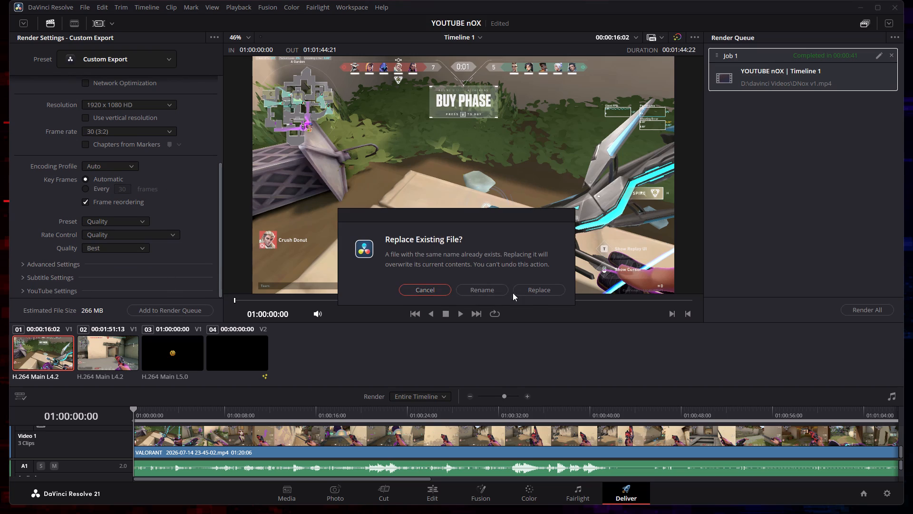
click(538, 290)
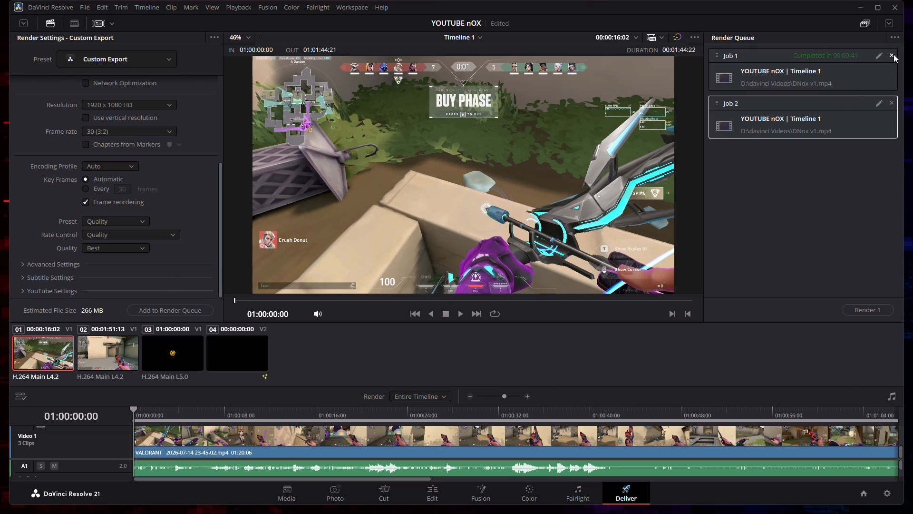
click(871, 314)
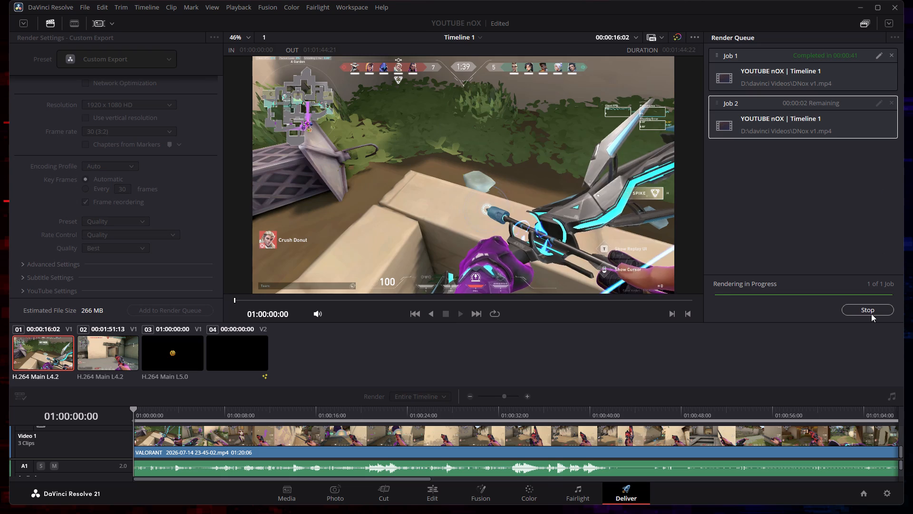
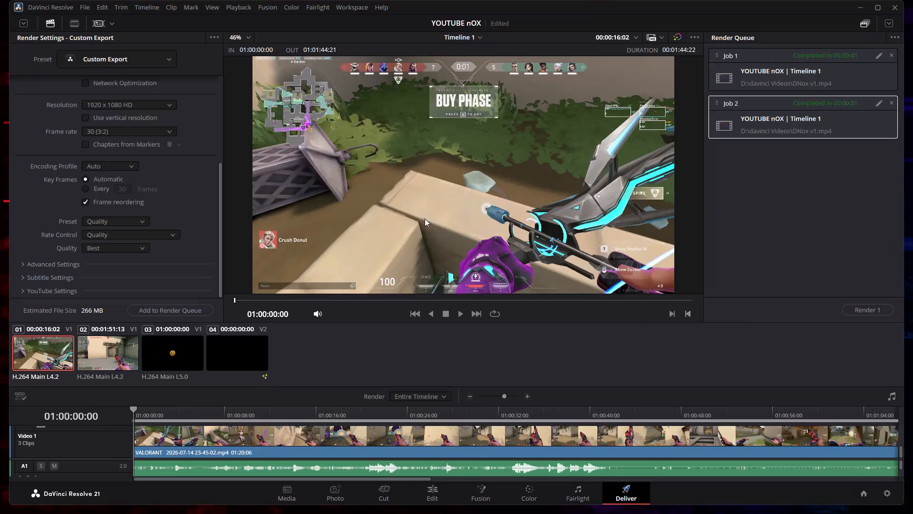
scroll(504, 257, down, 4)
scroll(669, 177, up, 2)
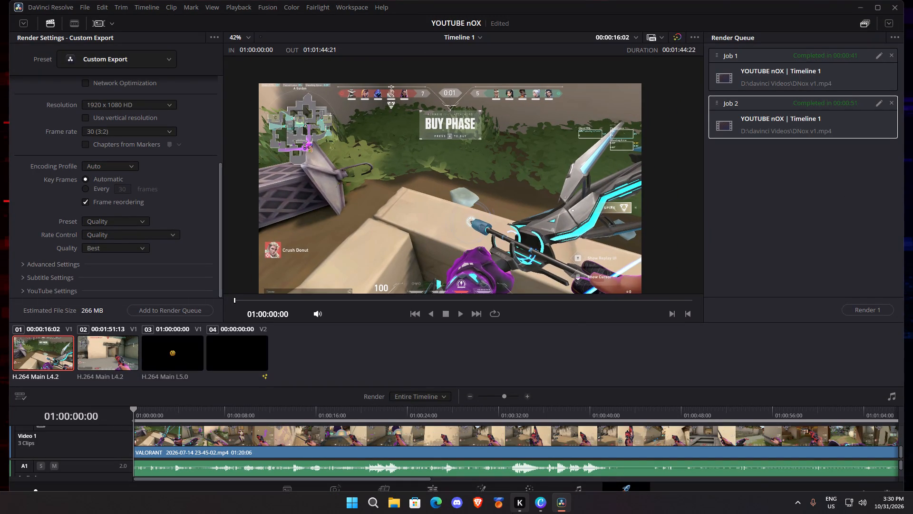
Switch to Brave with the second Google Chrome profile and close the empty new tab, keeping the NOXTERN GAMING YouTube channel open.
click(474, 504)
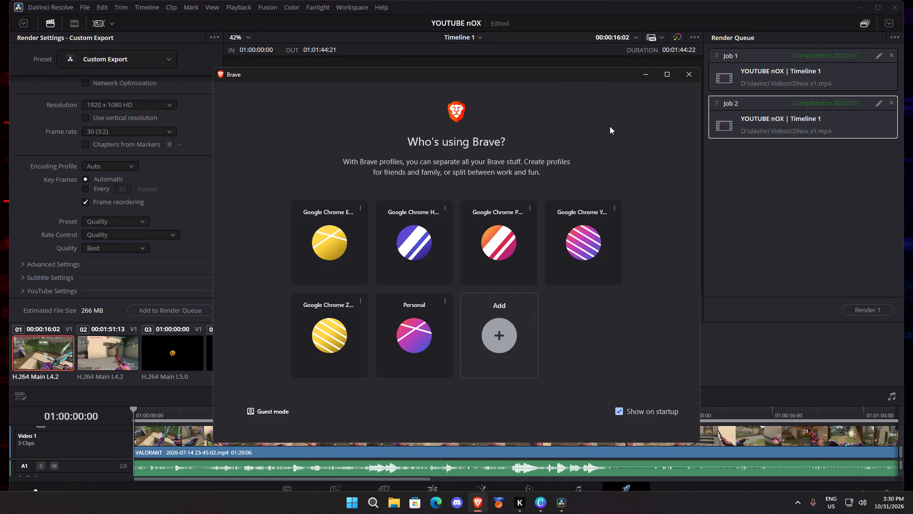
click(436, 251)
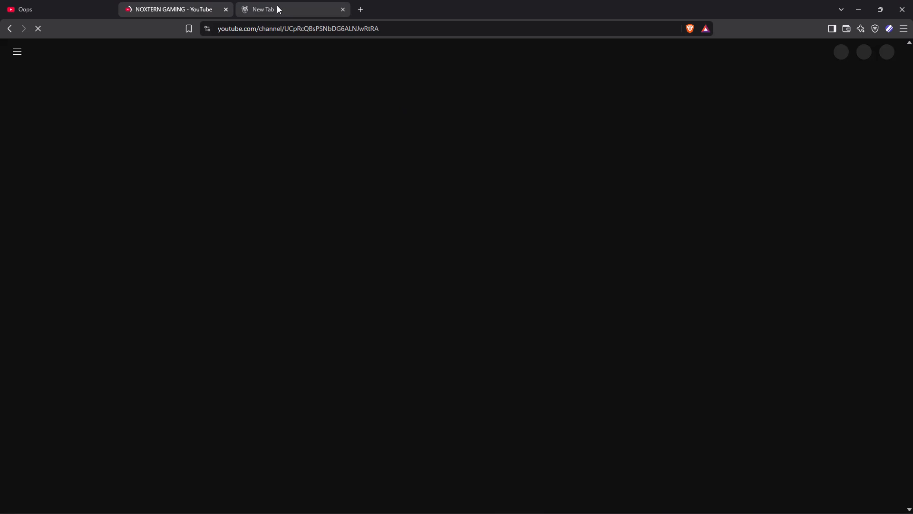
click(277, 5)
click(342, 8)
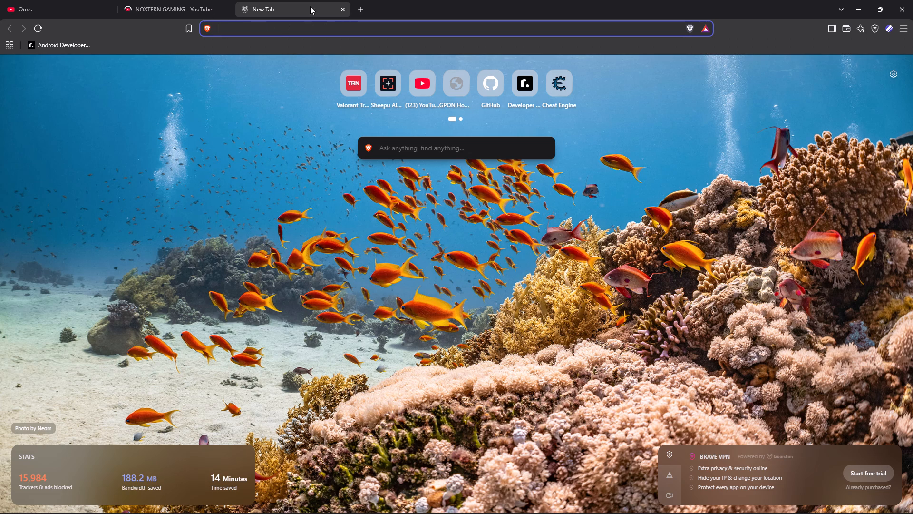
click(343, 9)
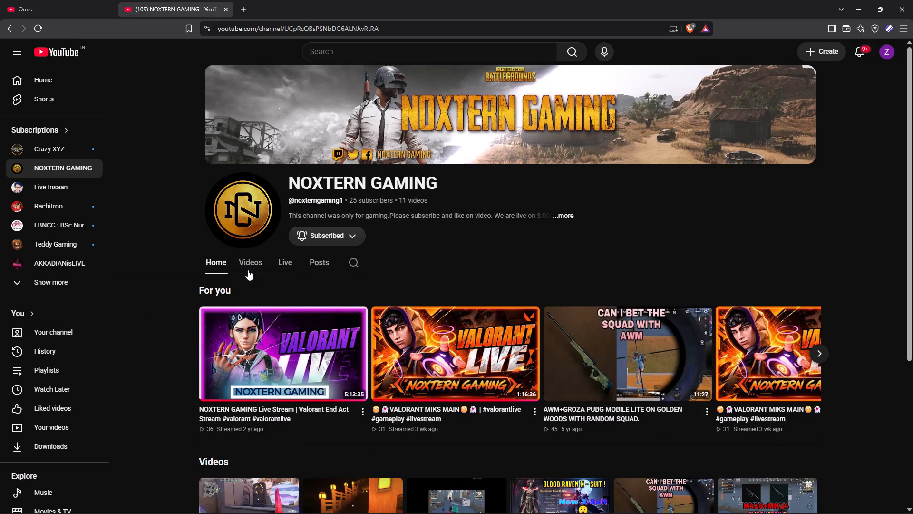
Switch the YouTube account to the NOXTERN GAMING channel.
click(888, 59)
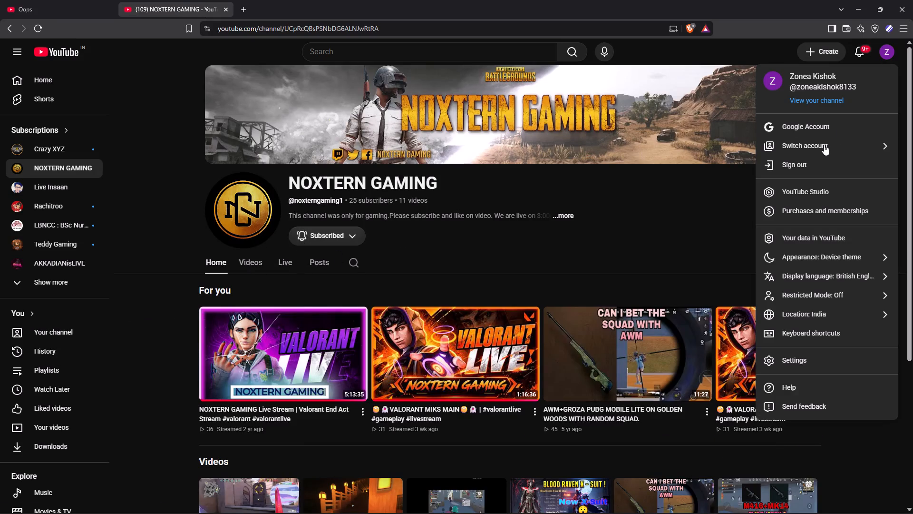
click(824, 141)
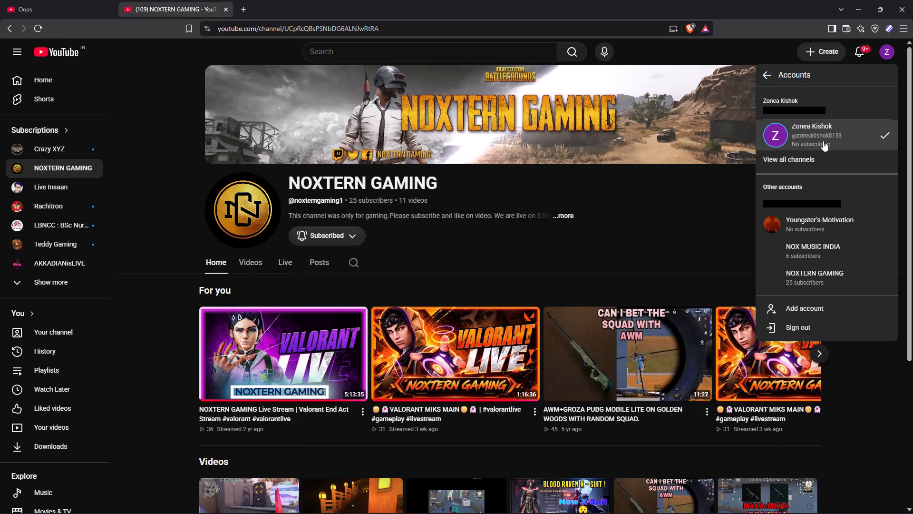
click(801, 272)
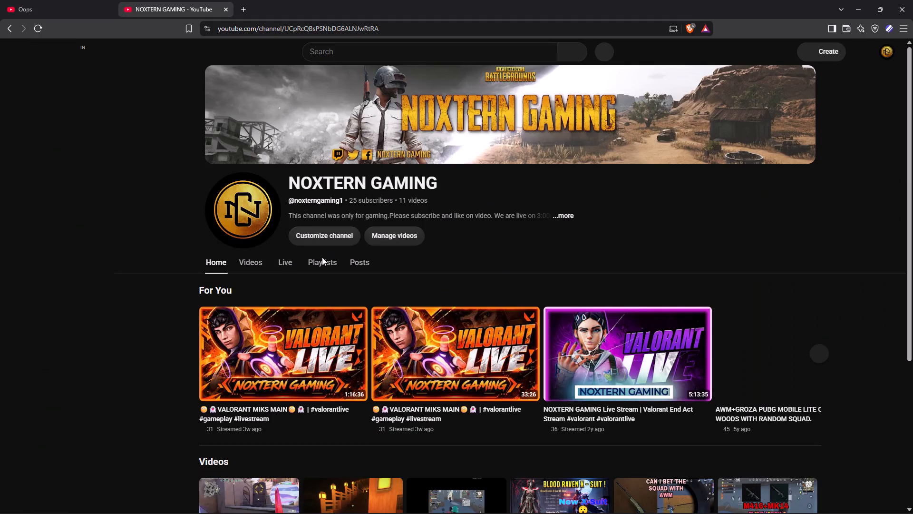
Open the channel's videos page and start a new video upload.
click(251, 265)
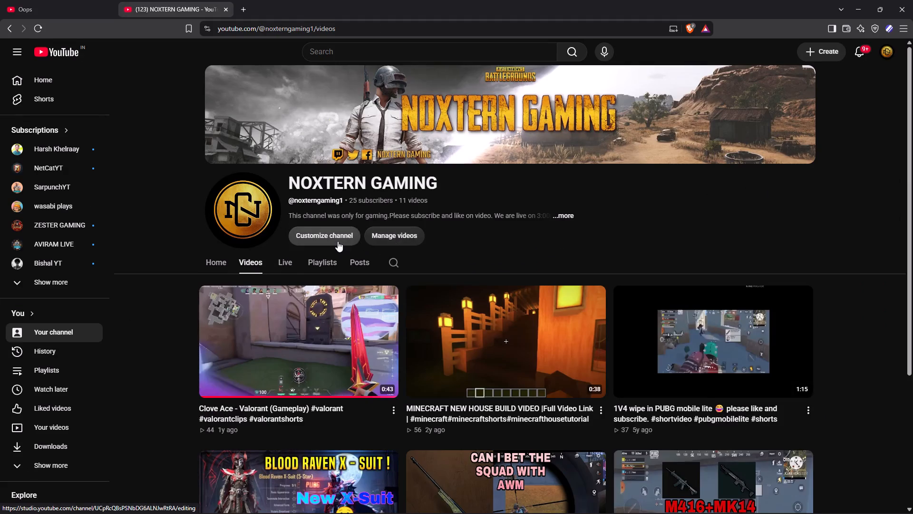
click(824, 48)
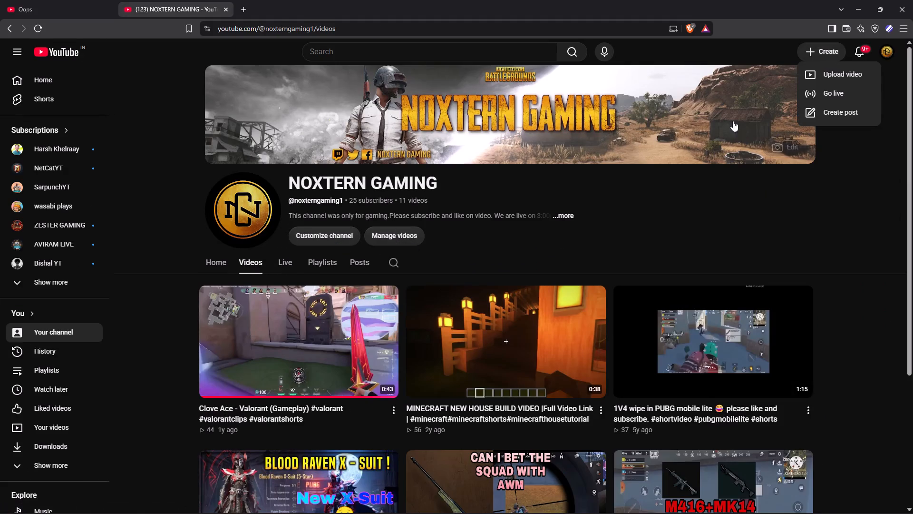
click(843, 69)
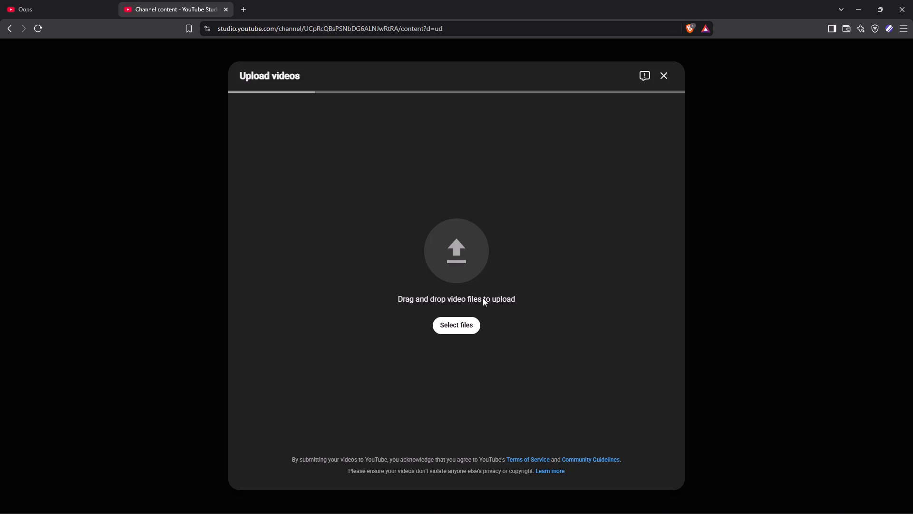
Upload the DNox v1 video from the davinci Videos folder on Local Disk (D:).
click(440, 337)
click(452, 326)
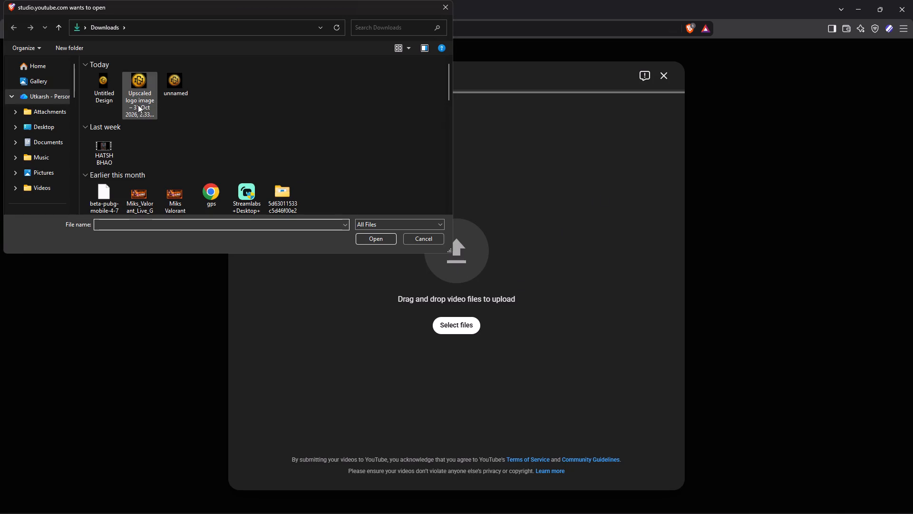
scroll(29, 157, down, 3)
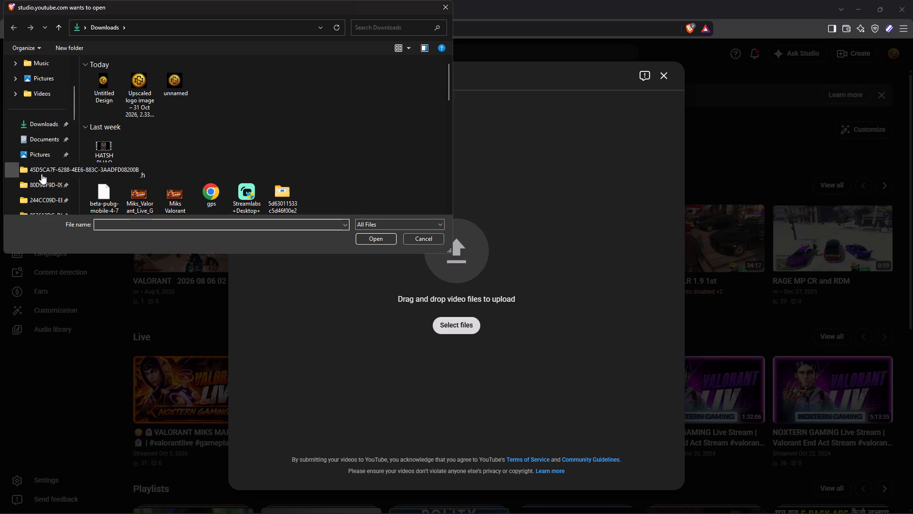
scroll(41, 174, down, 8)
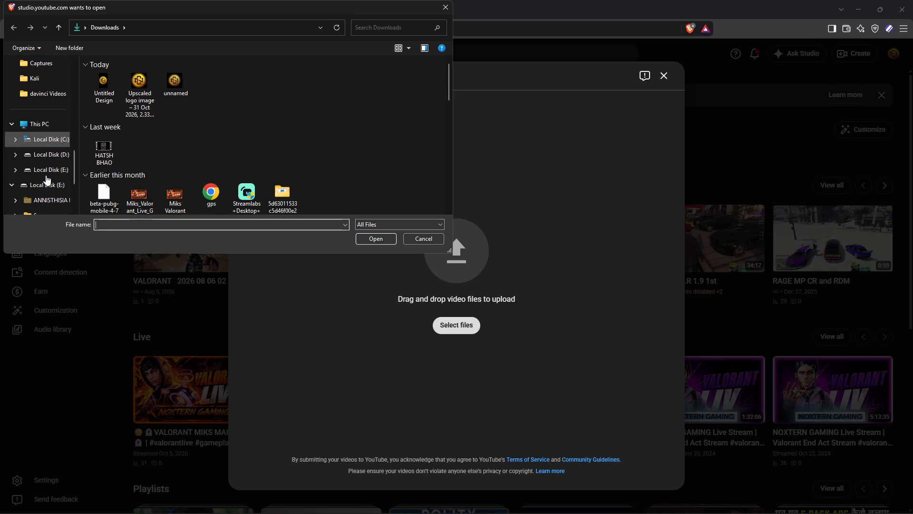
click(46, 173)
click(49, 160)
scroll(111, 158, down, 1)
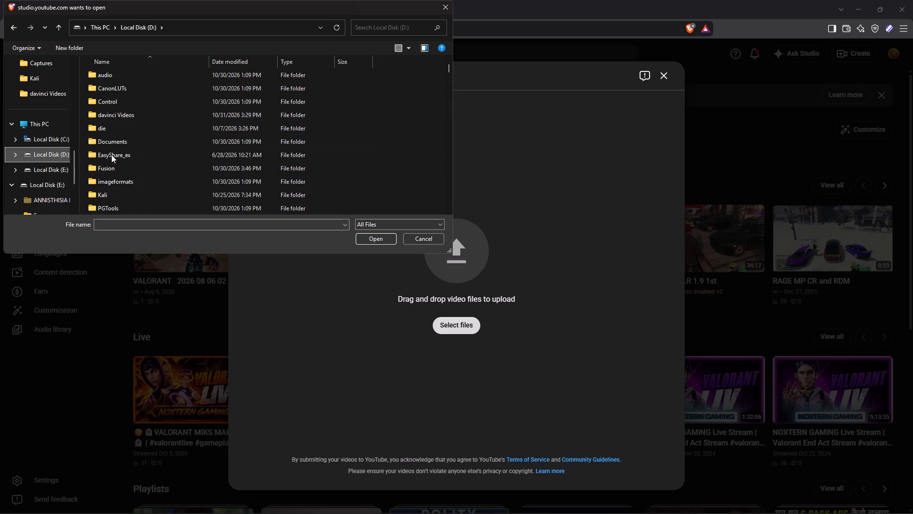
double_click(114, 118)
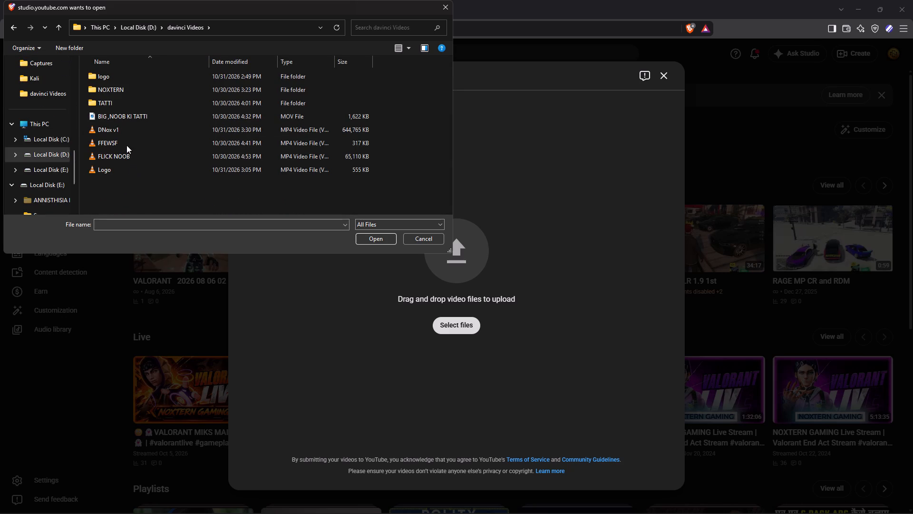
click(125, 129)
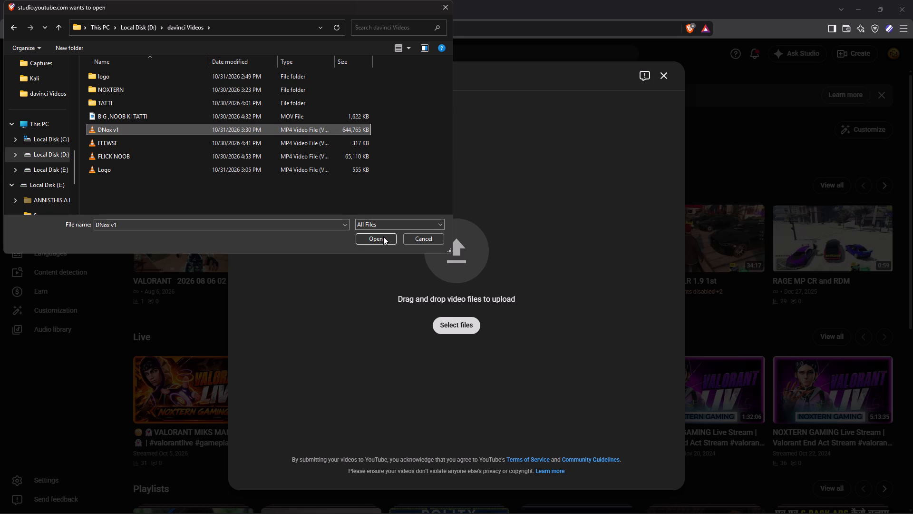
click(383, 237)
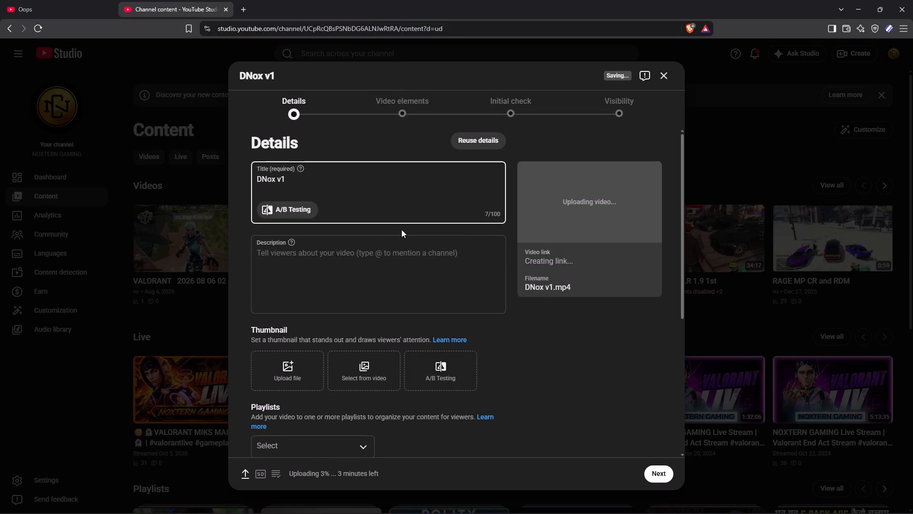
Look through the DNox v1 upload's title, description, thumbnail, playlist and audience details, and close the form.
scroll(391, 303, down, 3)
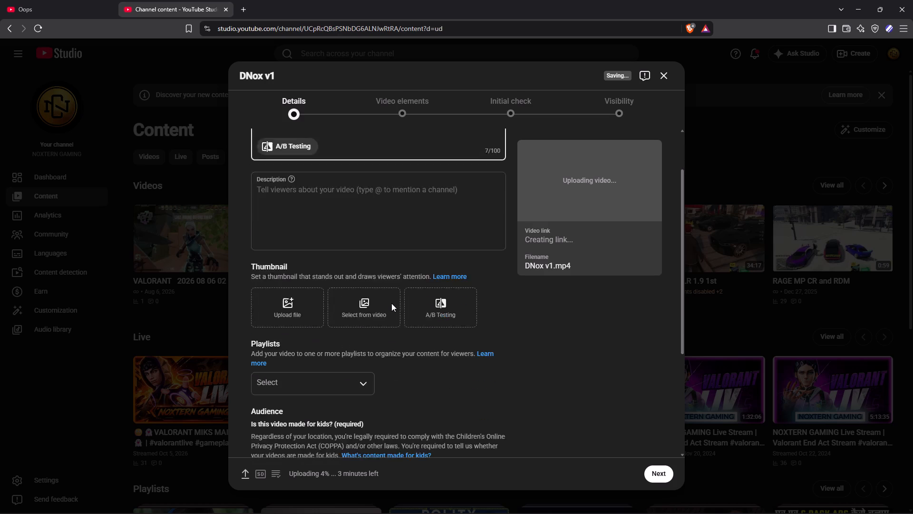
scroll(391, 303, down, 8)
scroll(391, 303, up, 9)
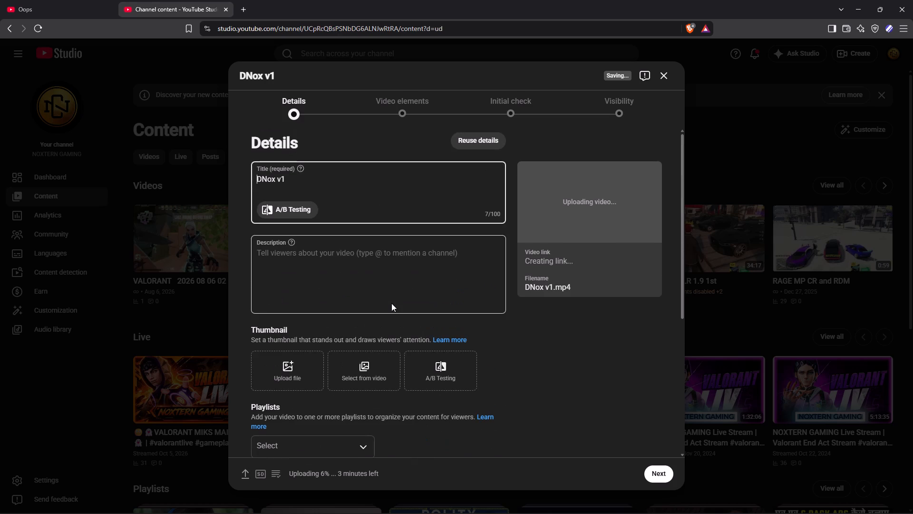
scroll(391, 303, up, 4)
scroll(391, 303, down, 13)
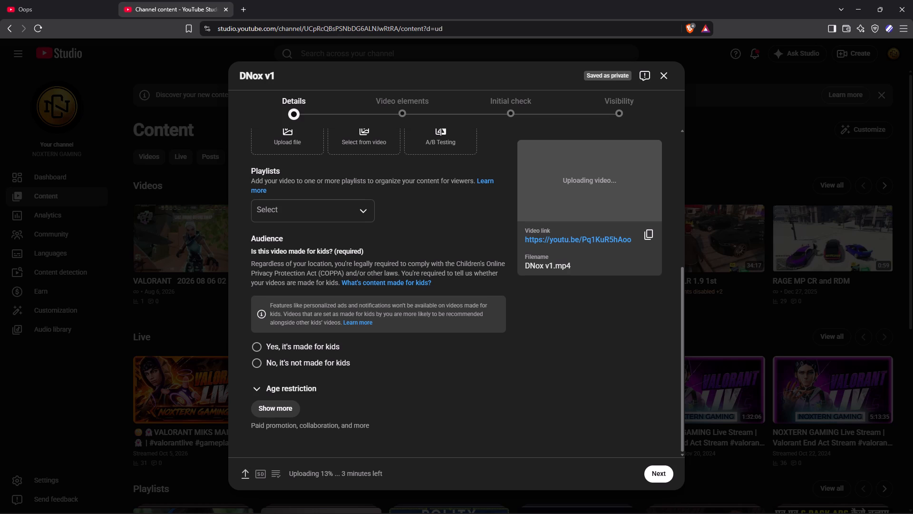
click(670, 77)
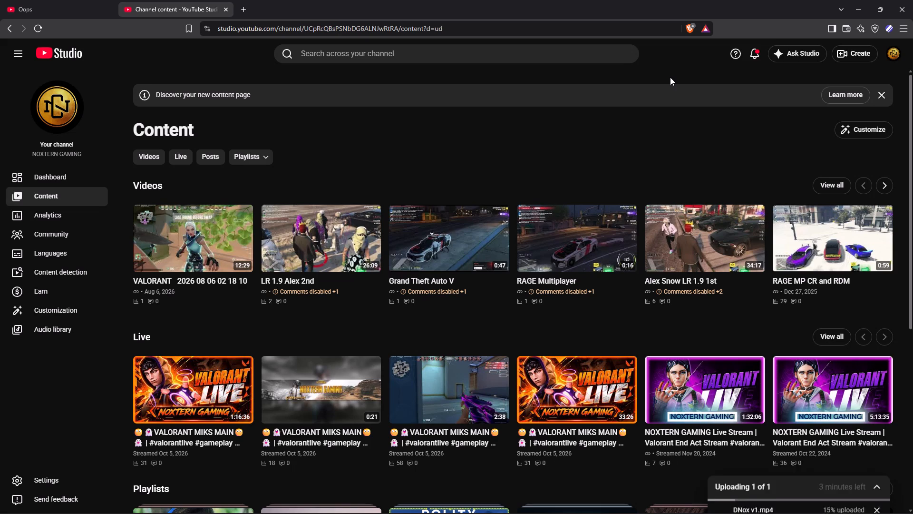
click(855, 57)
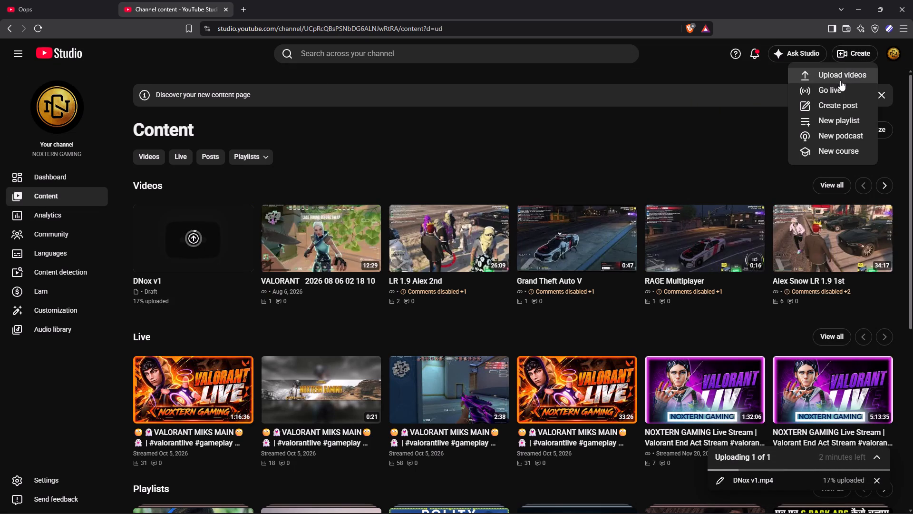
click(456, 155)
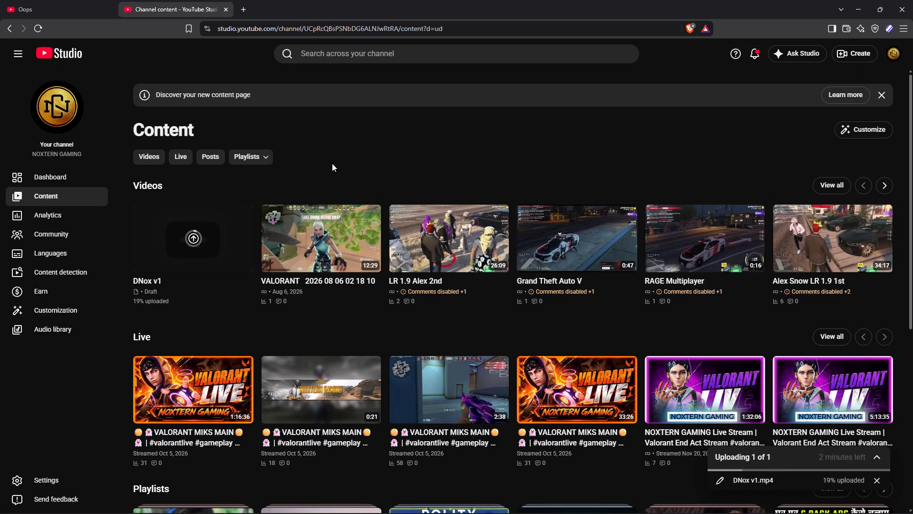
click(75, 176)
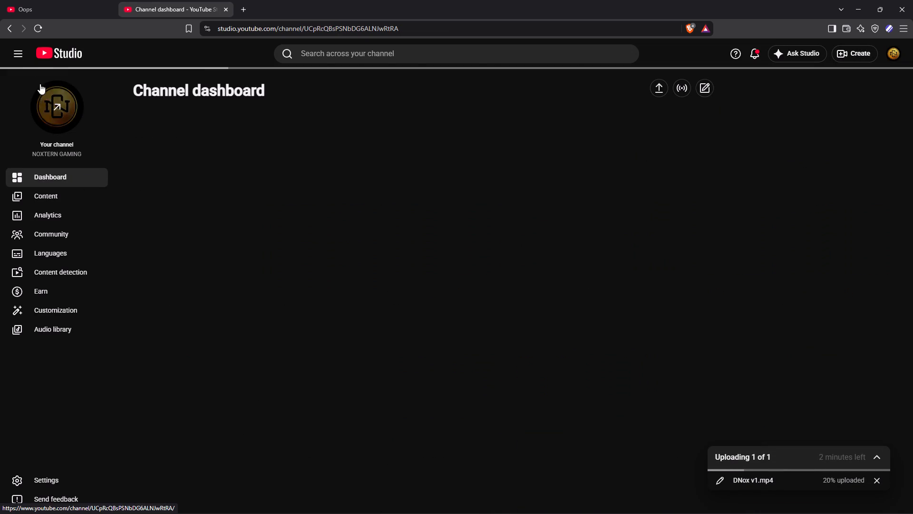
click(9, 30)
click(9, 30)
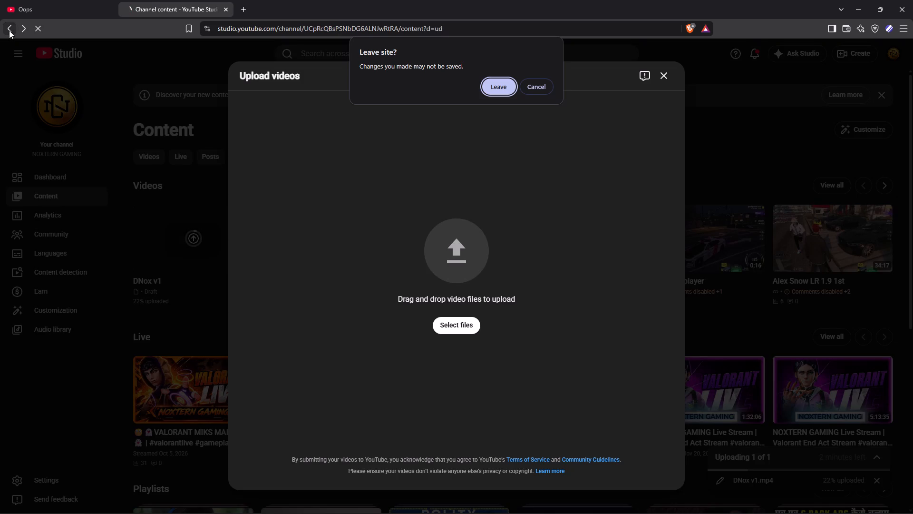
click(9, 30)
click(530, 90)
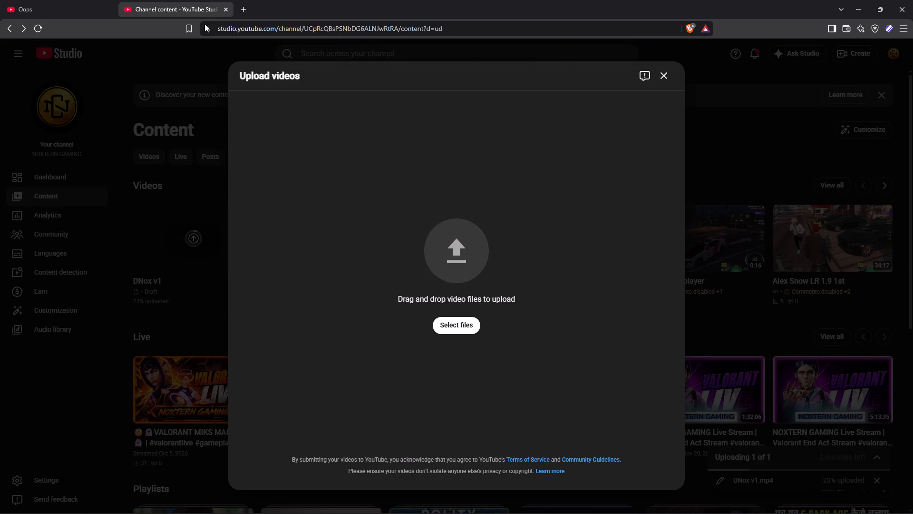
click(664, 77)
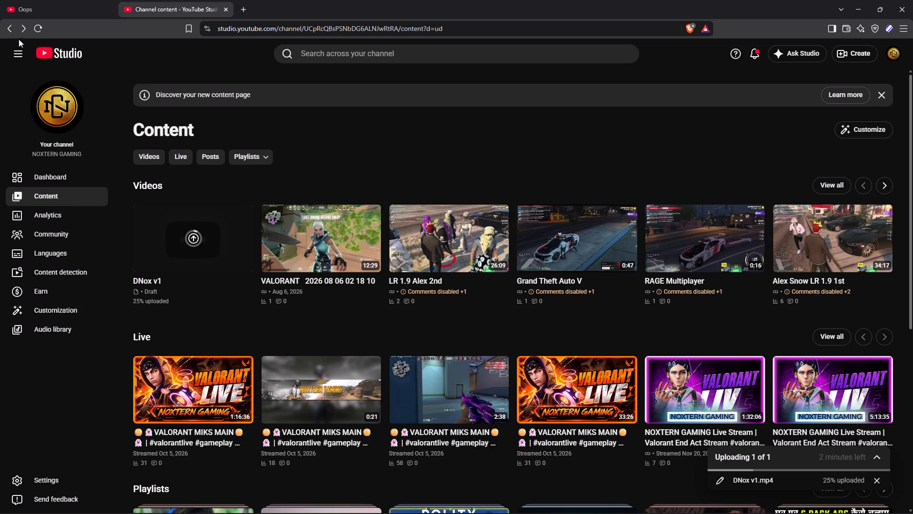
Look over the channel's profile customization page, including its banner, picture, name, handle and description.
click(52, 305)
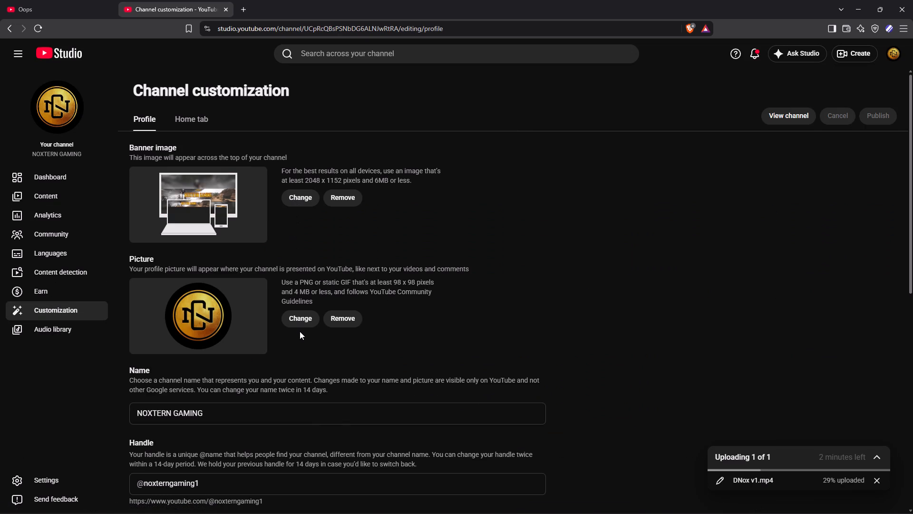
scroll(303, 321, down, 5)
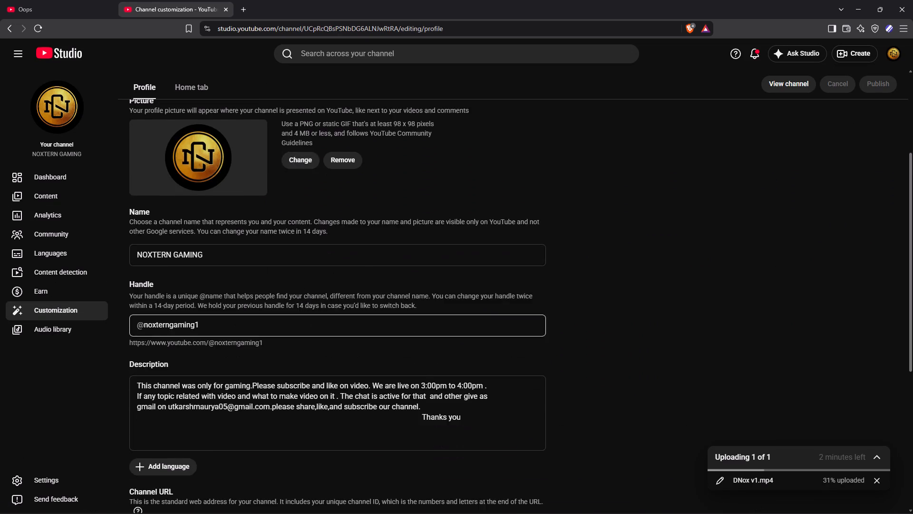
scroll(303, 321, down, 2)
scroll(303, 321, up, 6)
click(44, 200)
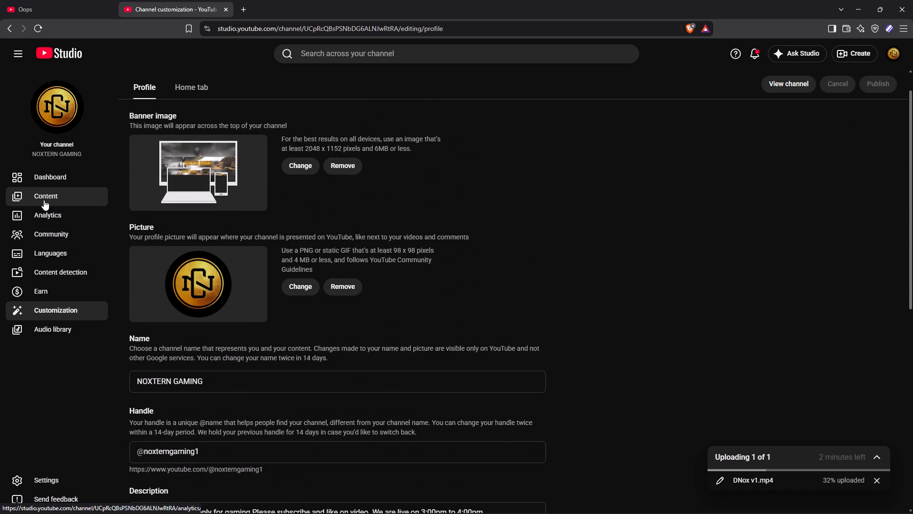
scroll(209, 222, up, 6)
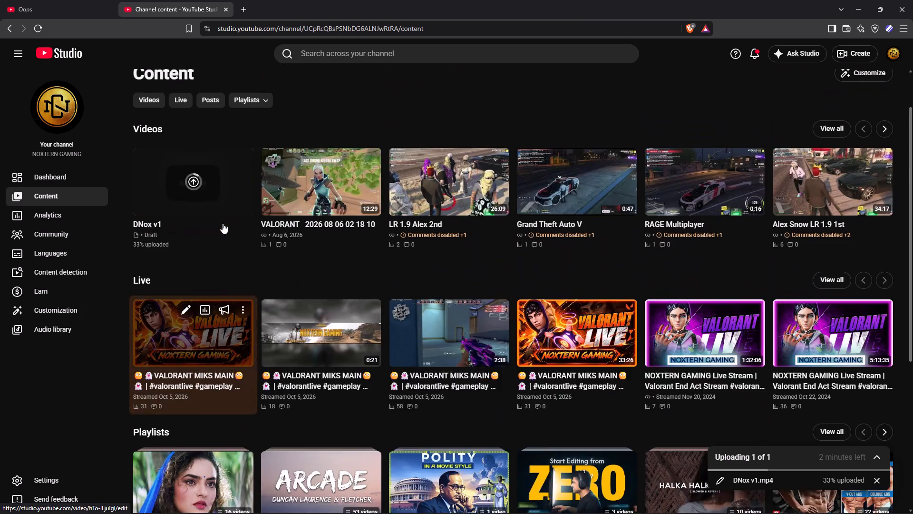
scroll(223, 223, up, 11)
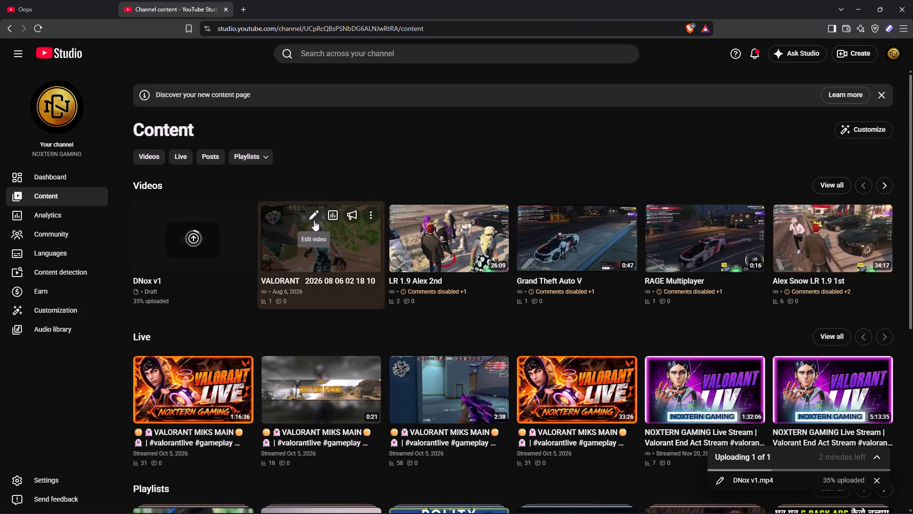
click(293, 241)
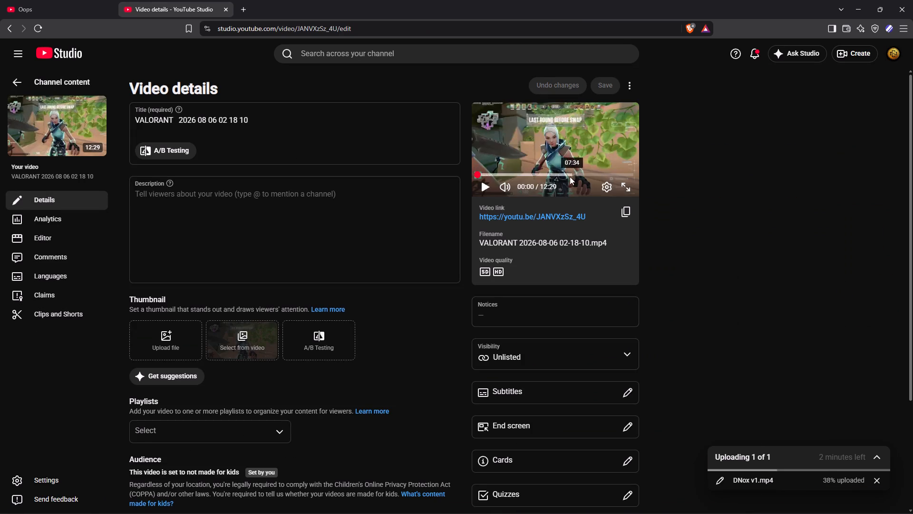
click(486, 192)
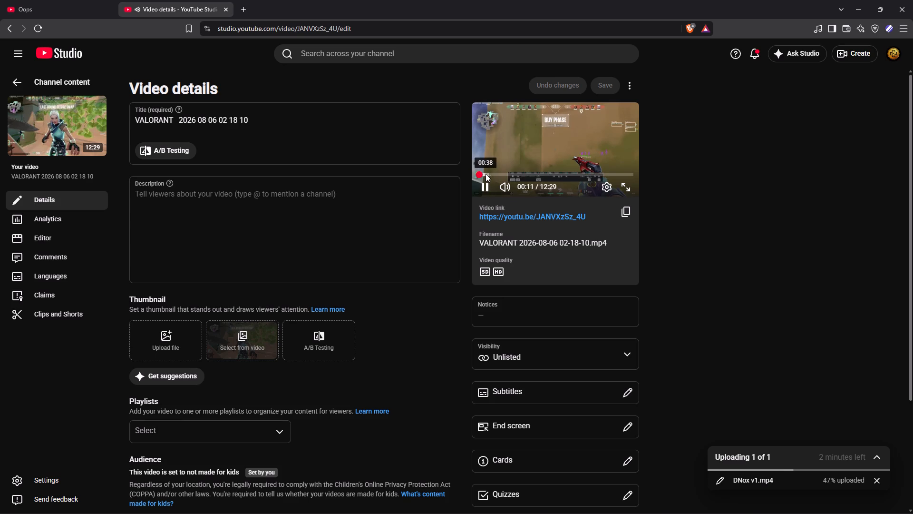
click(486, 174)
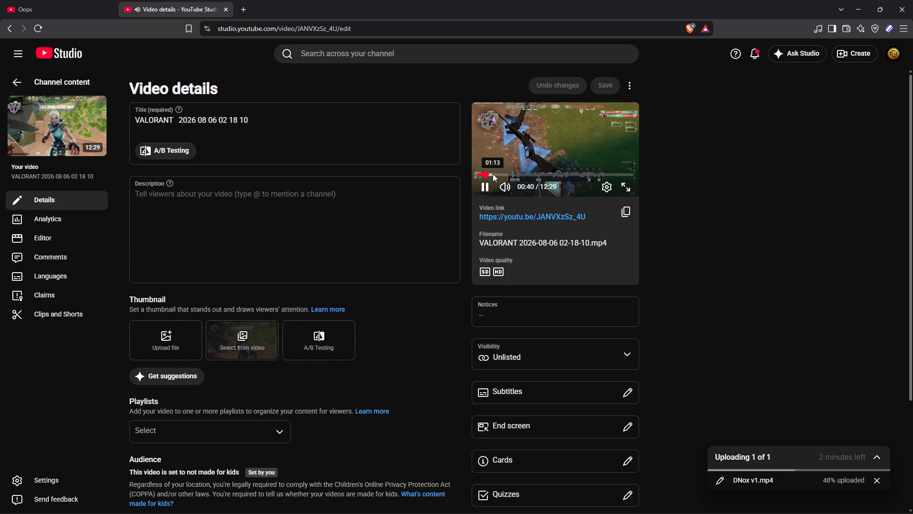
click(493, 174)
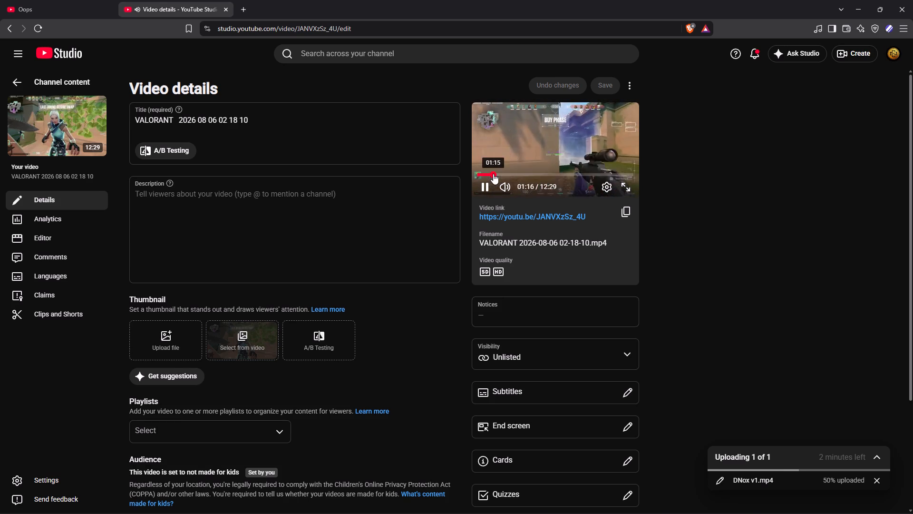
click(507, 173)
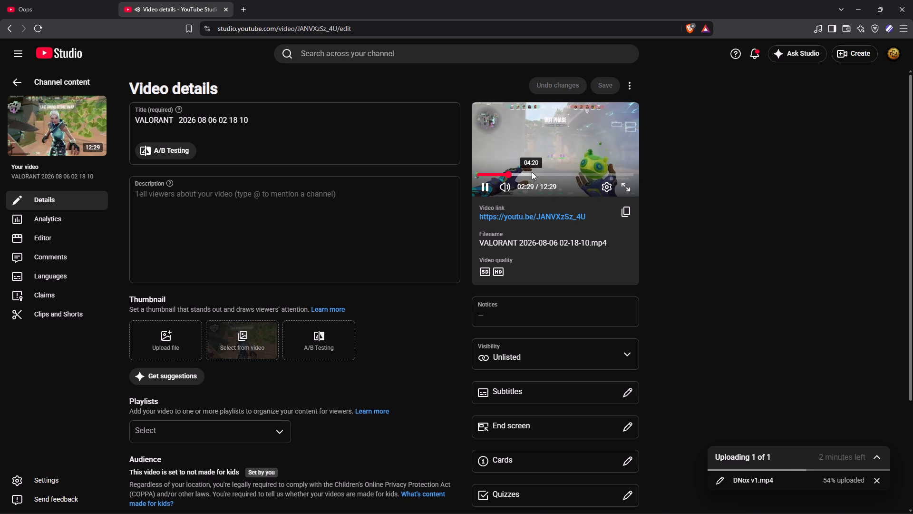
click(534, 172)
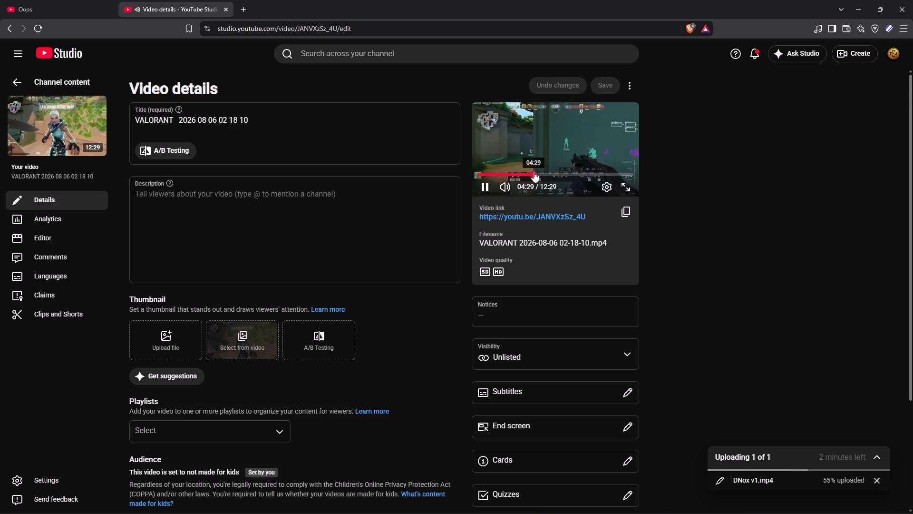
click(566, 171)
click(597, 171)
click(615, 171)
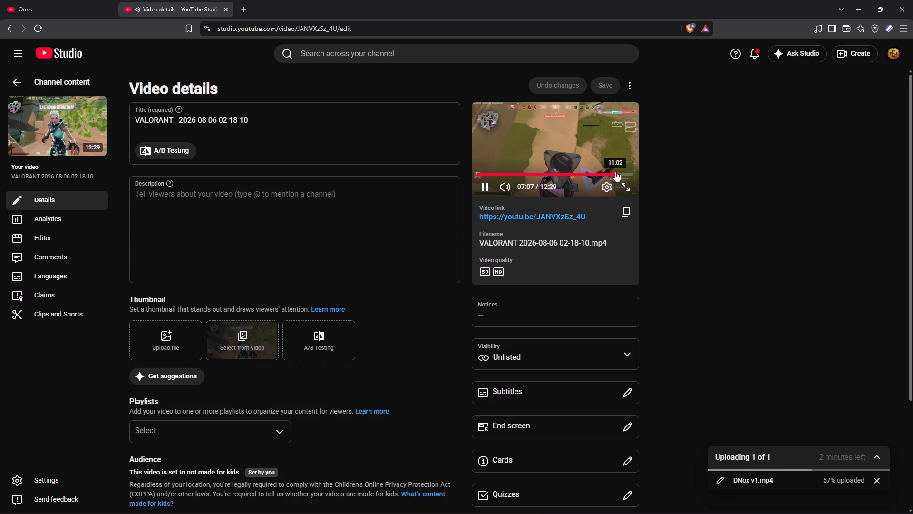
click(629, 172)
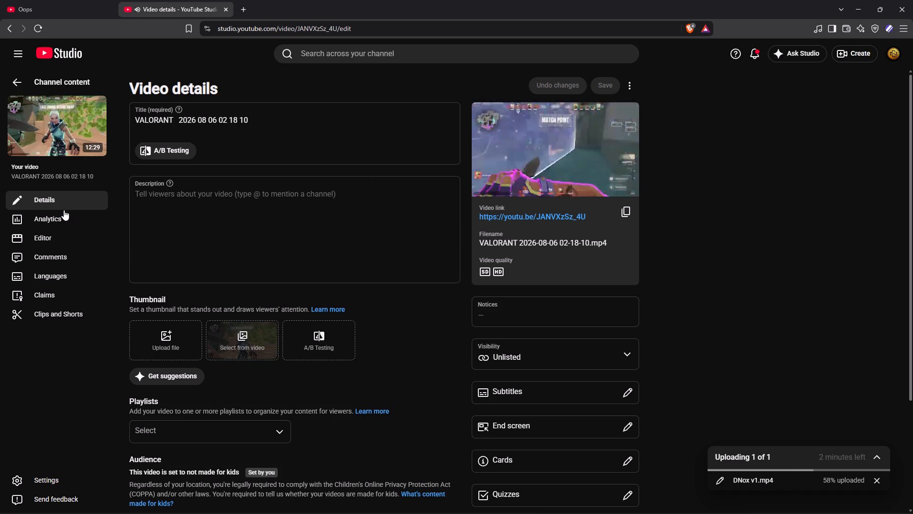
Look at the video's analytics and editor pages, and return to the channel content.
click(68, 219)
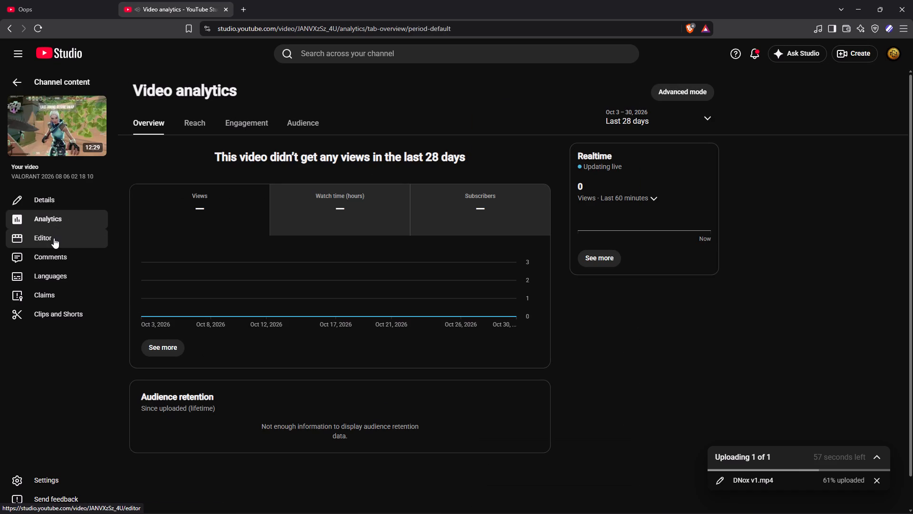
click(54, 238)
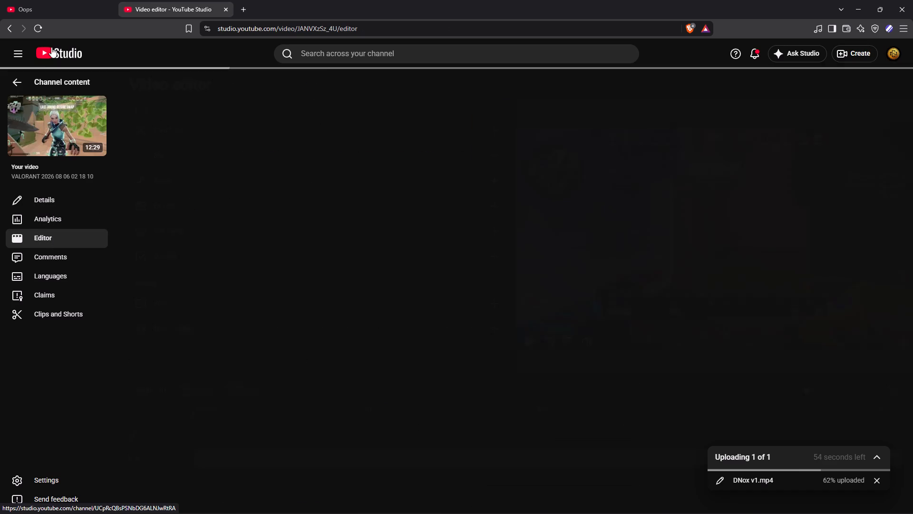
click(10, 30)
click(10, 30)
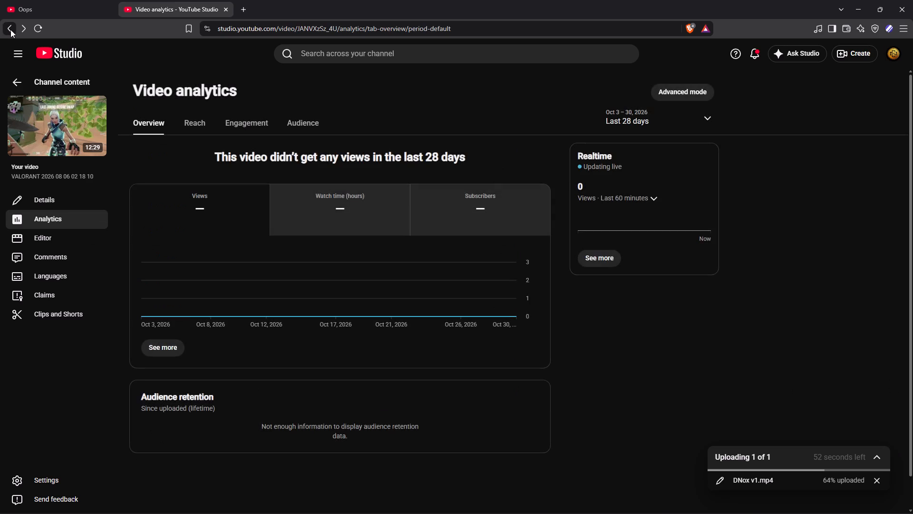
click(10, 30)
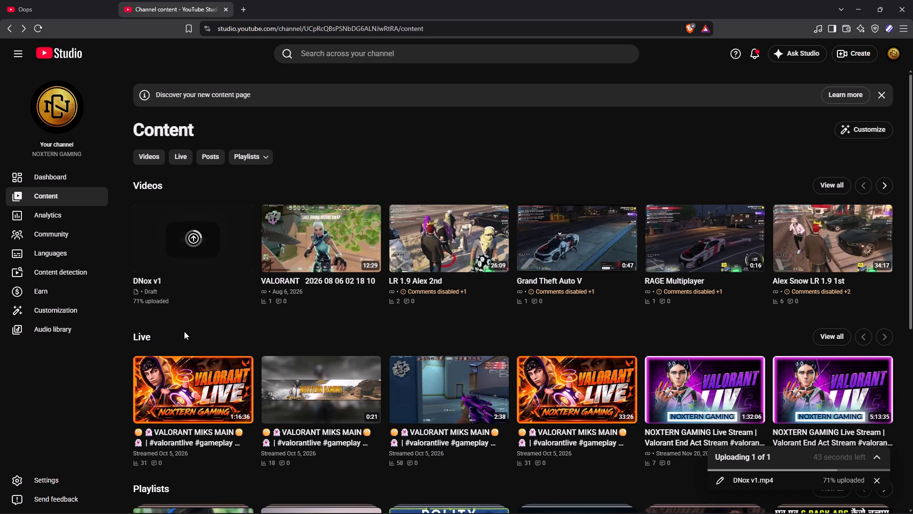
Look over the channel's videos, live streams and playlists, review the notices on the LR 1.9 Alex 2nd video, and return to the channel content.
scroll(184, 331, down, 11)
scroll(184, 331, up, 8)
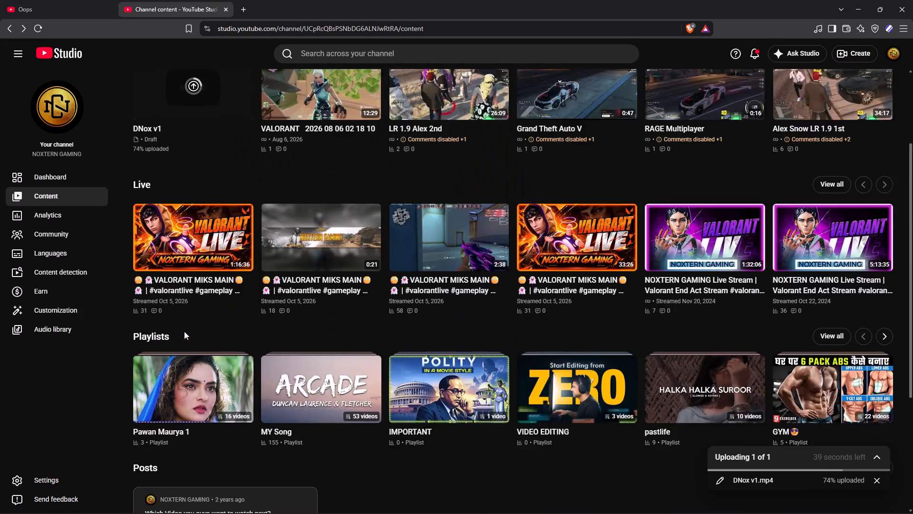
scroll(184, 331, up, 7)
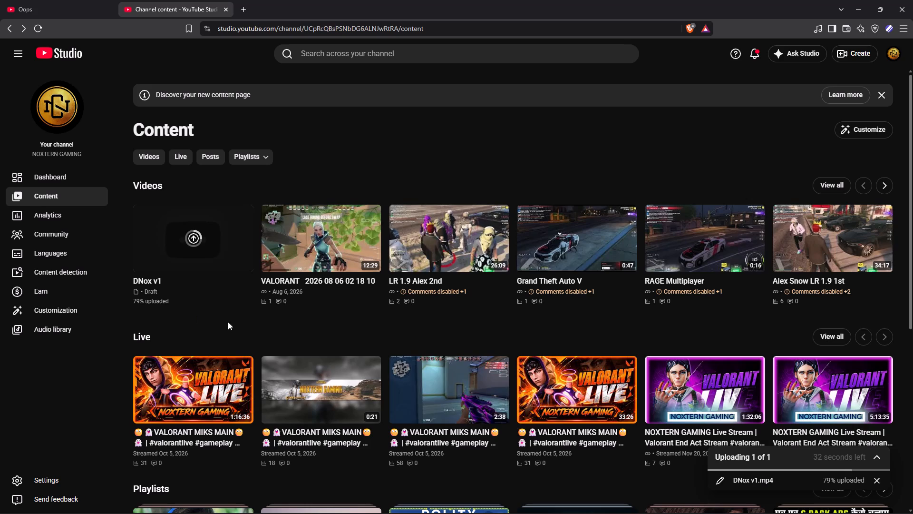
click(425, 284)
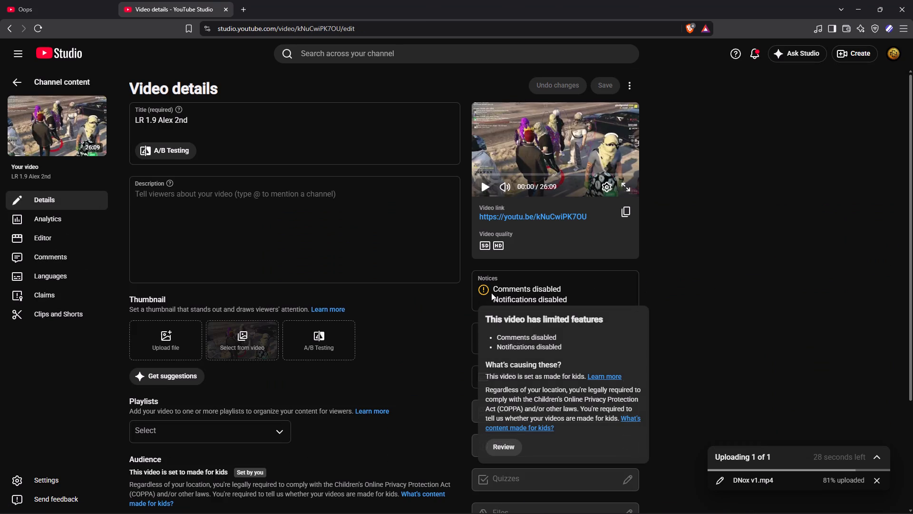
click(491, 293)
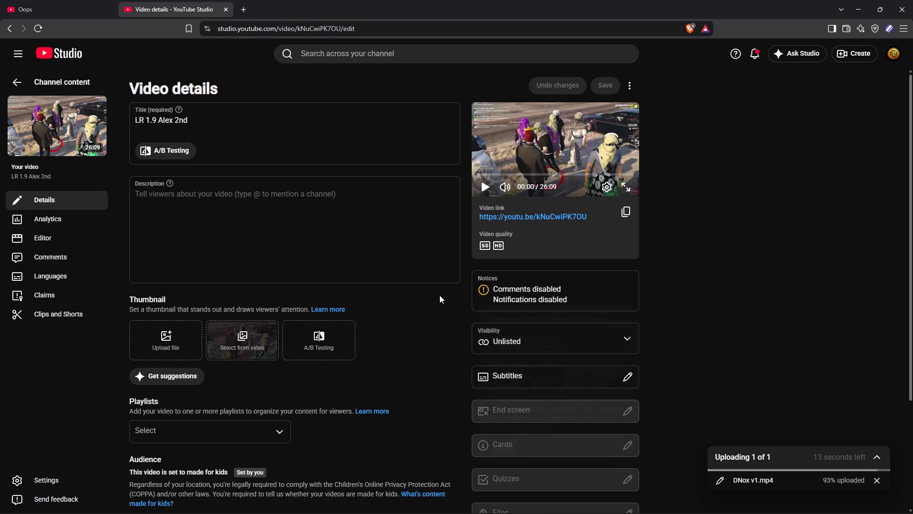
click(420, 311)
click(15, 77)
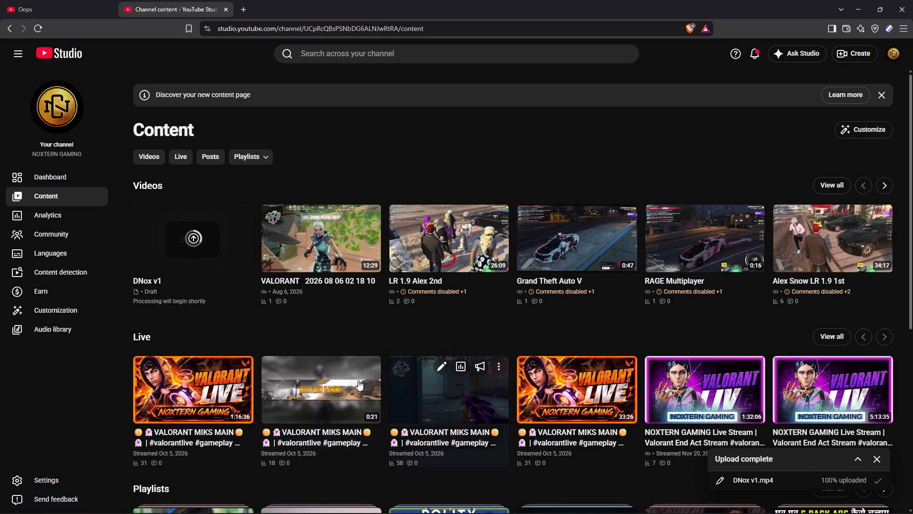
Check the details of the 0:21 VALORANT MIKS MAIN live stream and delete it forever.
right_click(324, 398)
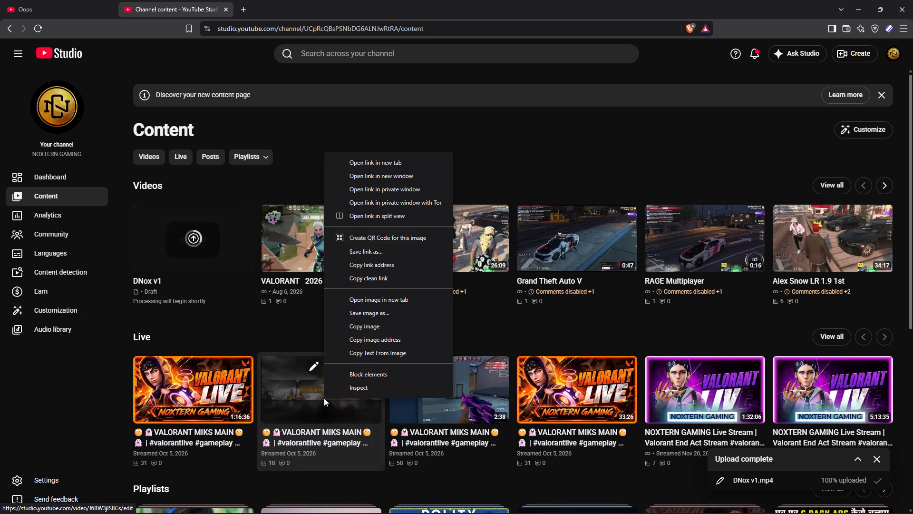
click(327, 441)
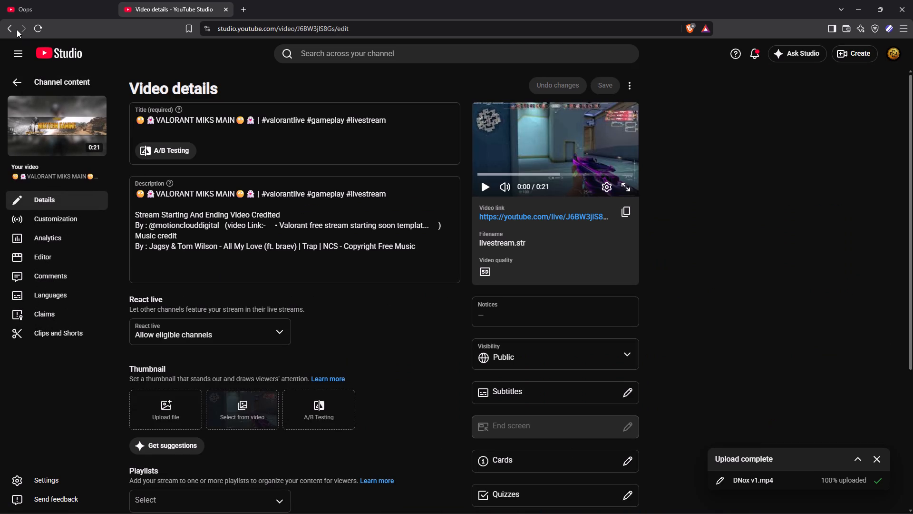
click(15, 81)
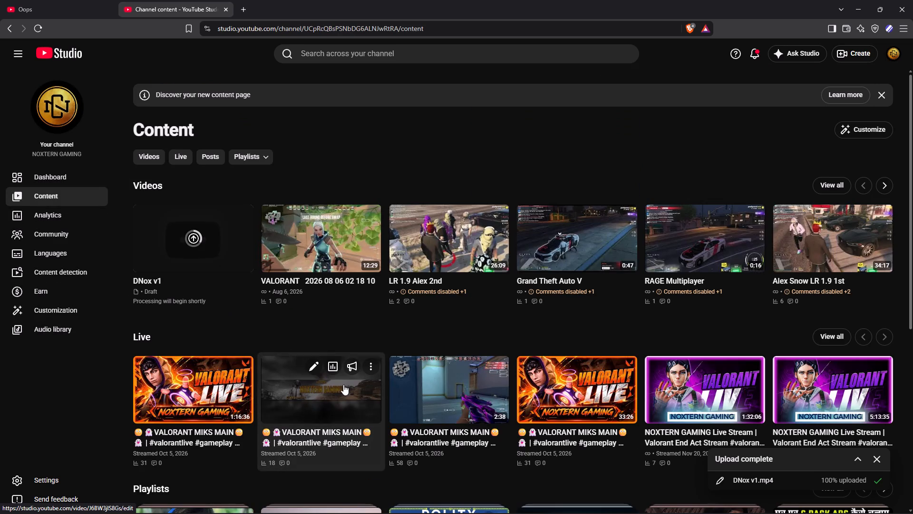
click(373, 367)
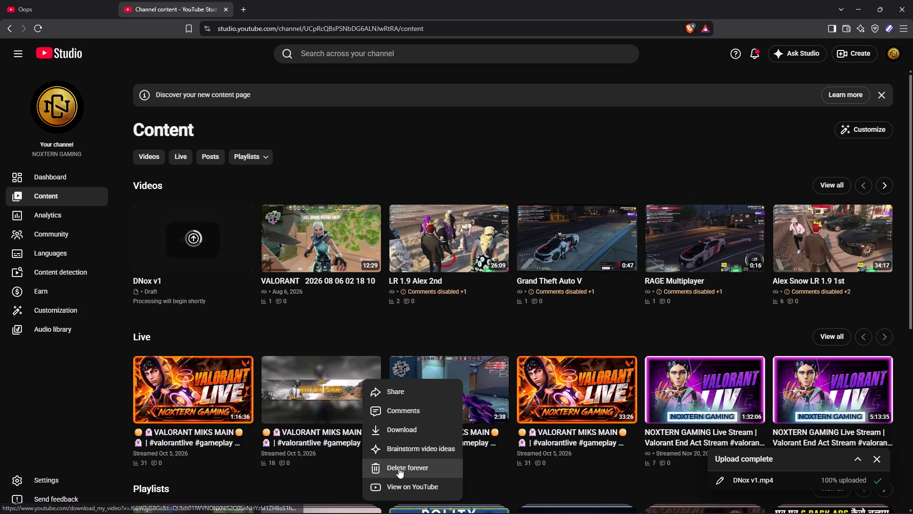
click(398, 467)
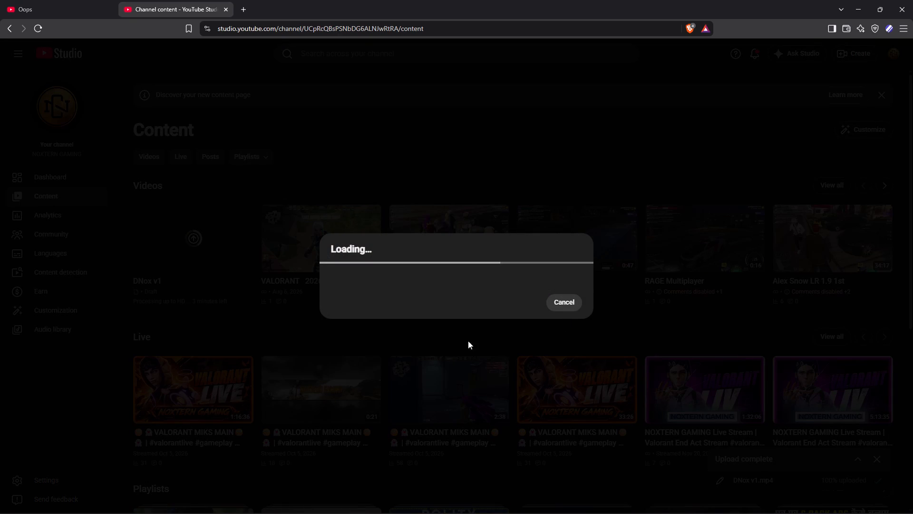
click(386, 326)
click(564, 370)
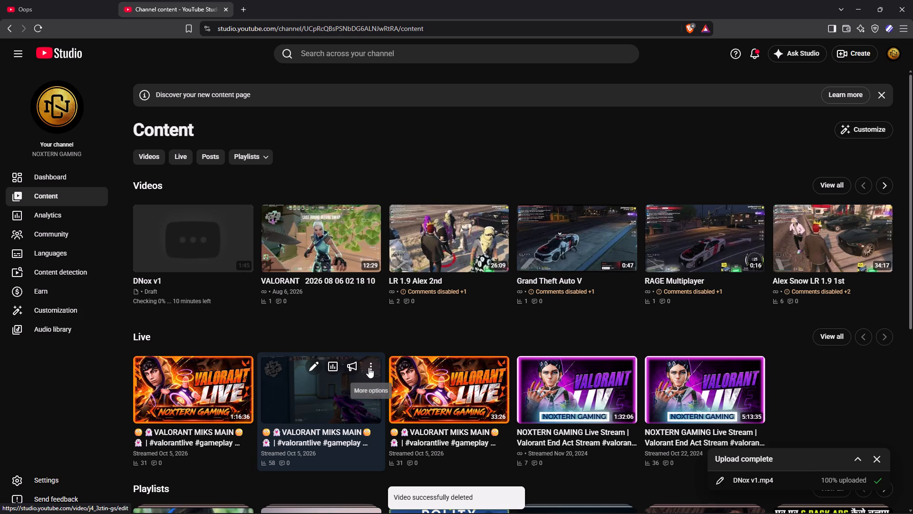
Delete the 2:38 VALORANT MIKS MAIN live stream forever.
click(369, 367)
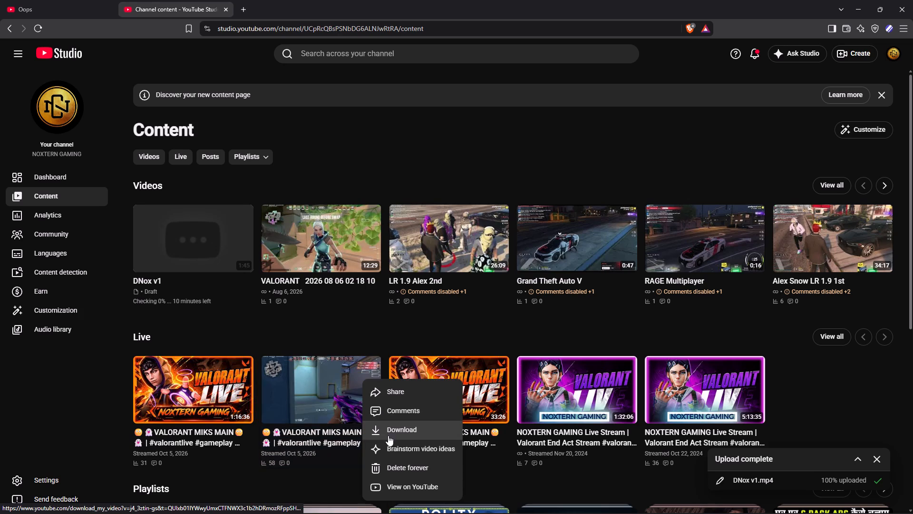
click(395, 468)
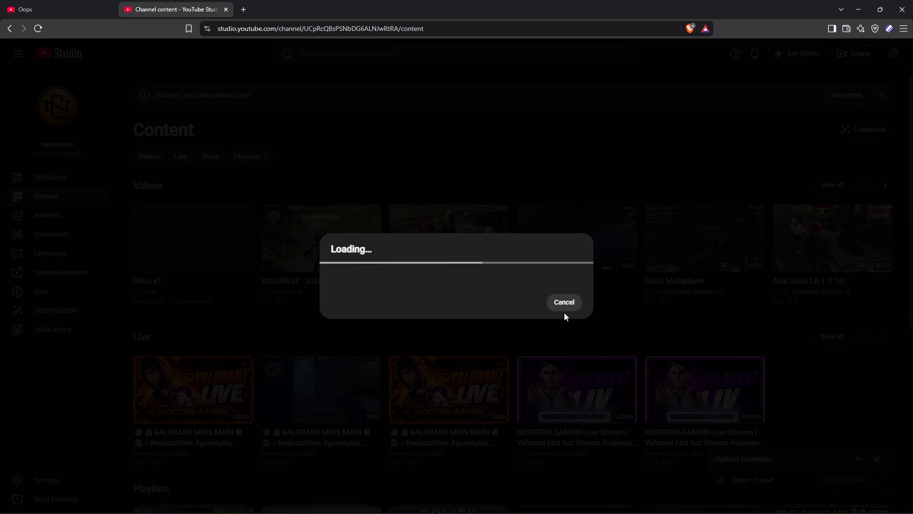
click(377, 333)
click(542, 374)
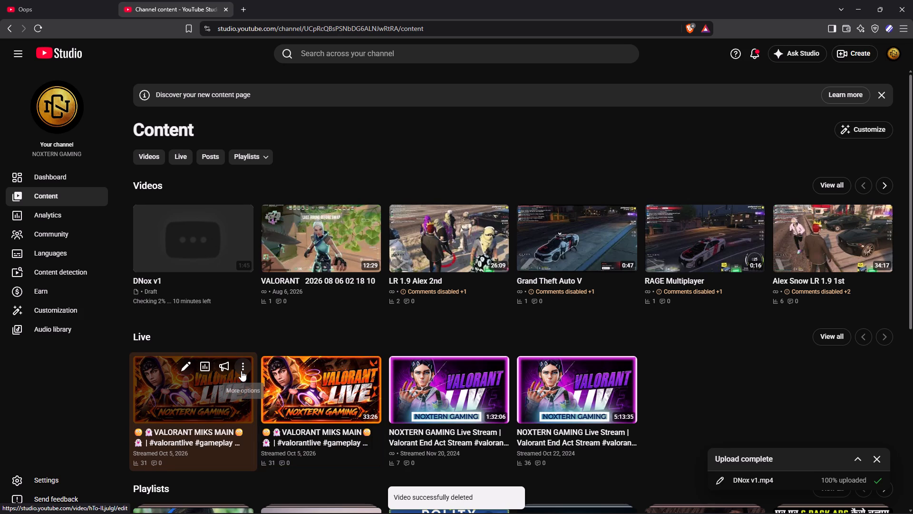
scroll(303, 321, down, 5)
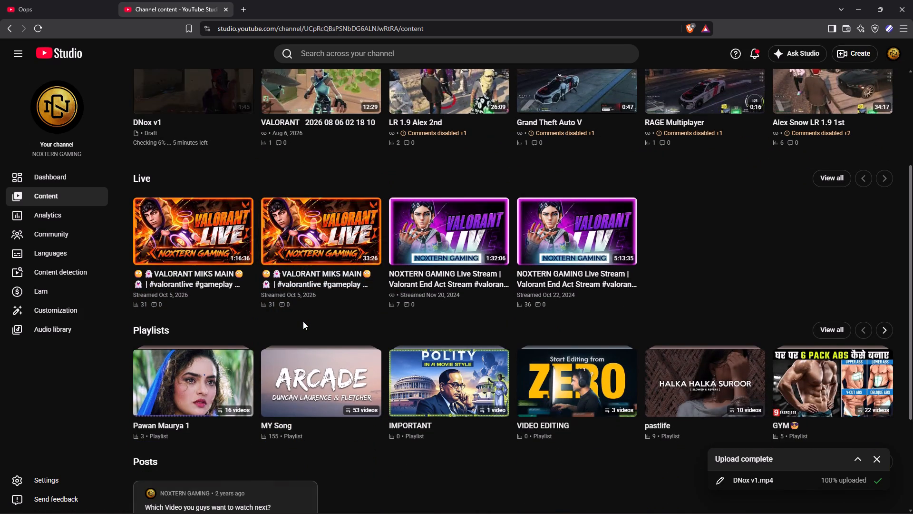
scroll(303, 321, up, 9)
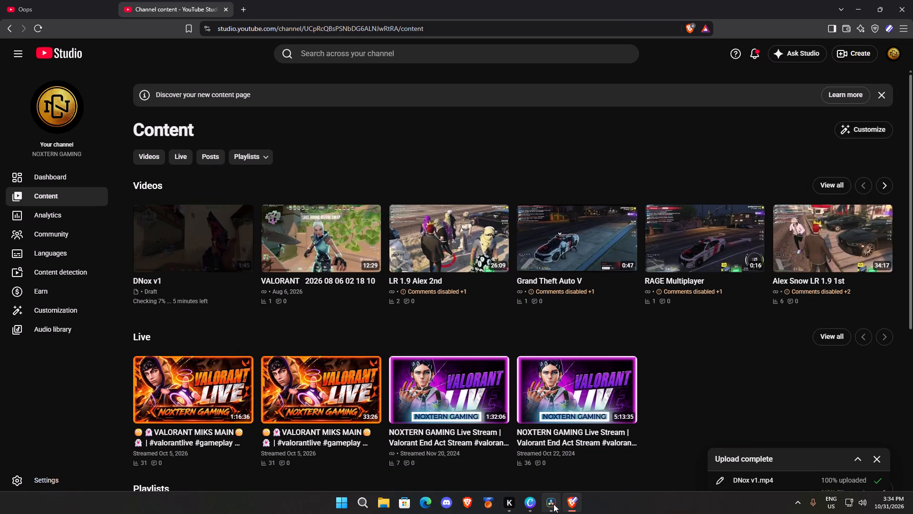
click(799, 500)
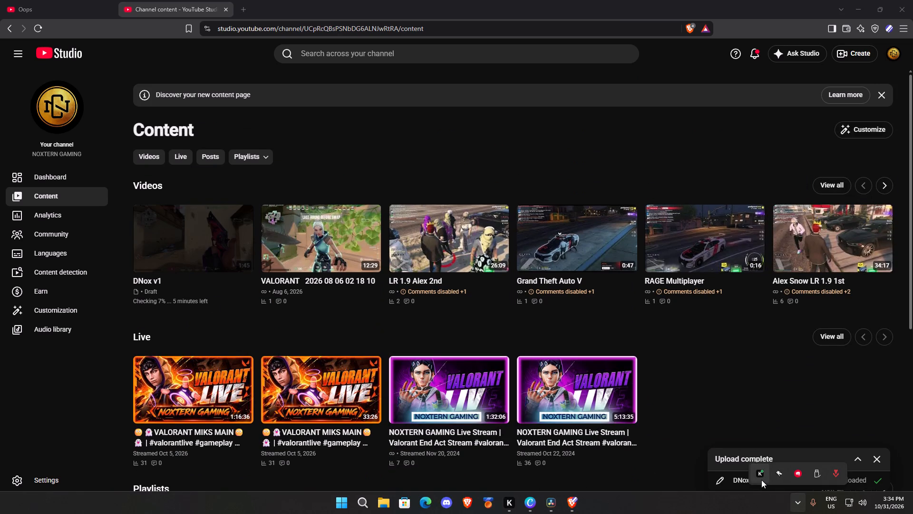
Switch to DaVinci Resolve and close the Canva app.
click(551, 505)
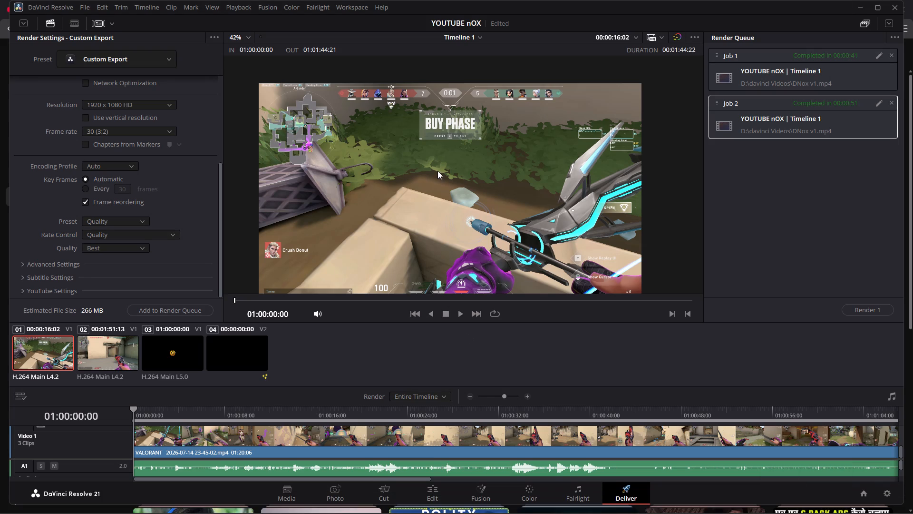
click(230, 40)
click(230, 40)
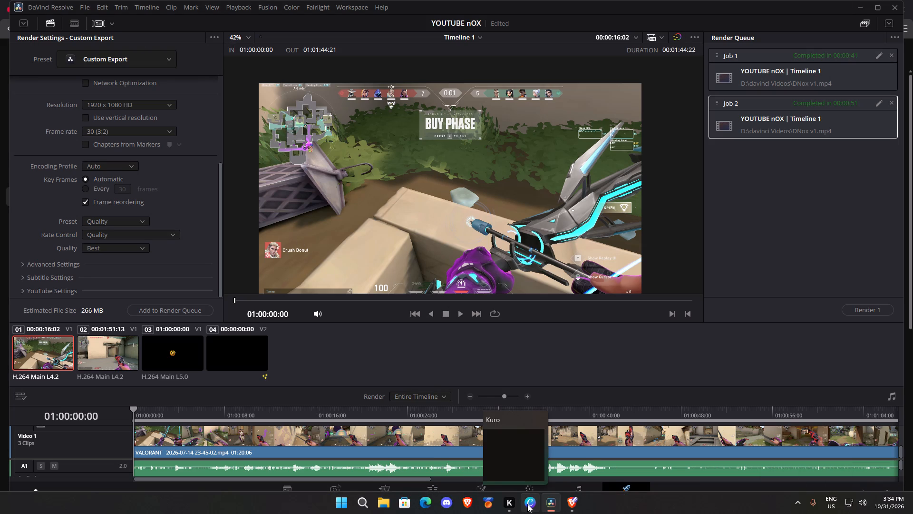
click(434, 367)
click(565, 503)
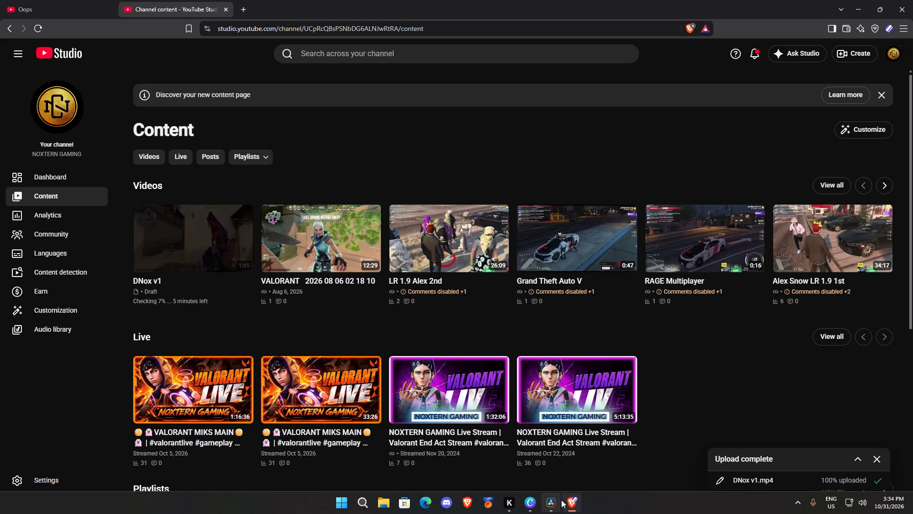
click(547, 504)
click(533, 504)
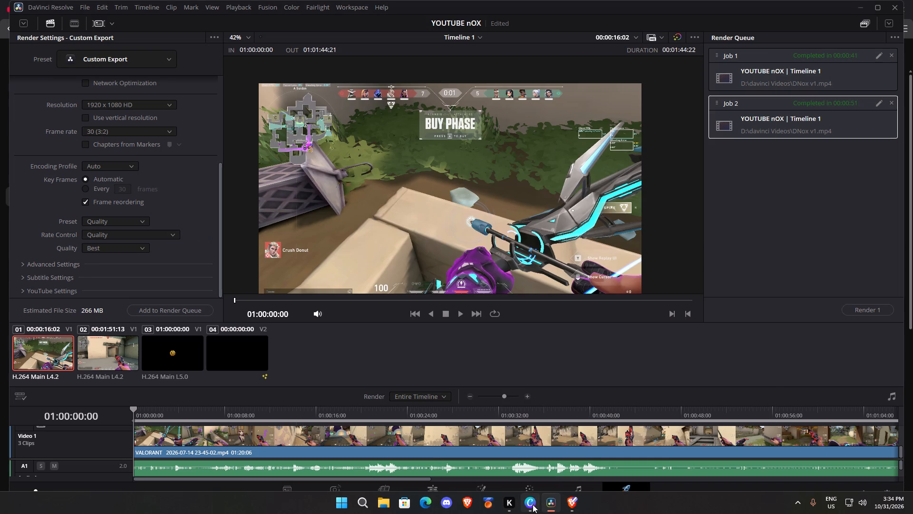
click(763, 66)
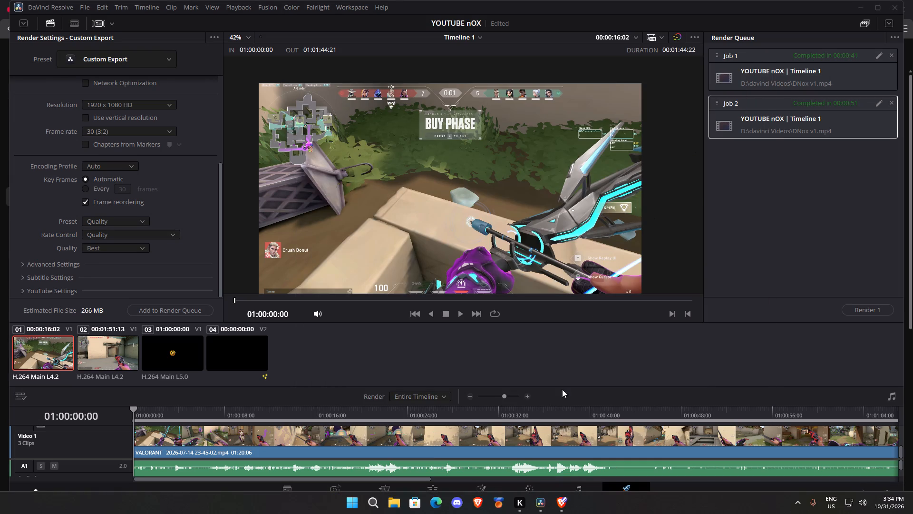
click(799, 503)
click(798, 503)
Switch to Brave and enter the web search "how to convert my 1080p video in shorts yutube upload in valoran" in a new tab.
click(545, 502)
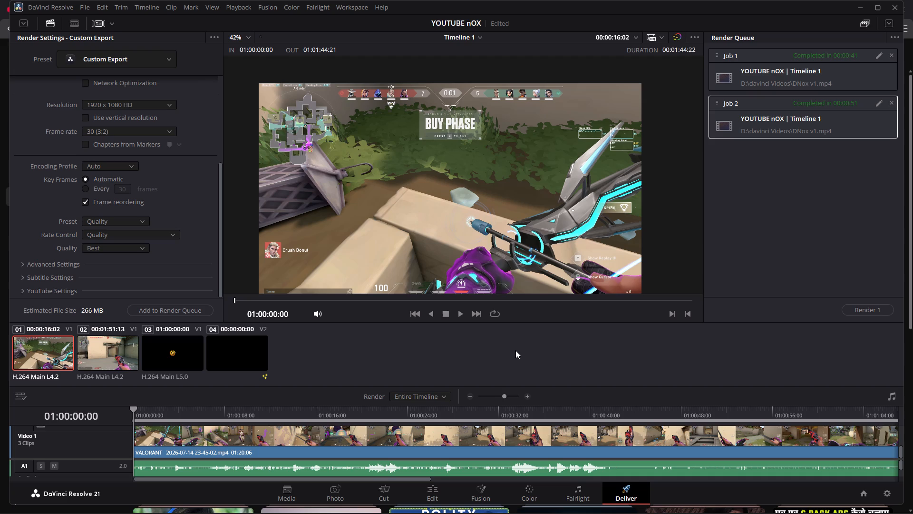
click(563, 502)
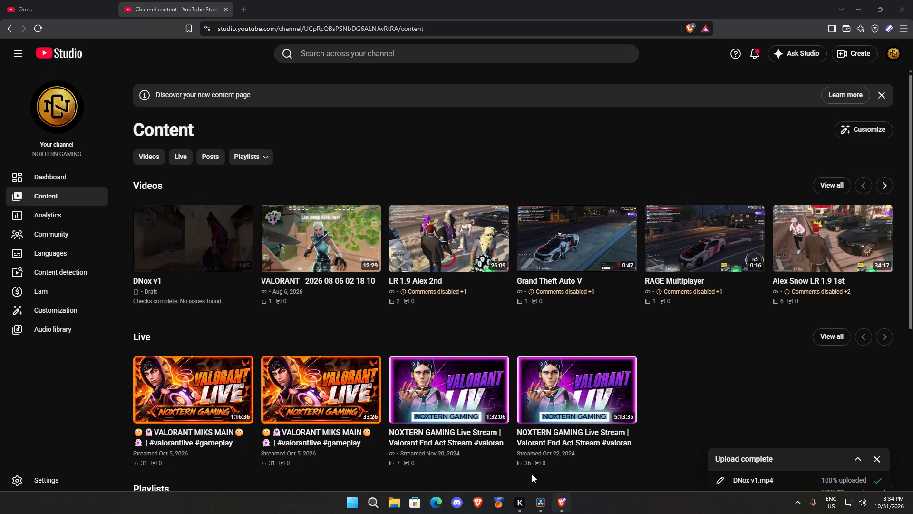
click(244, 11)
click(246, 35)
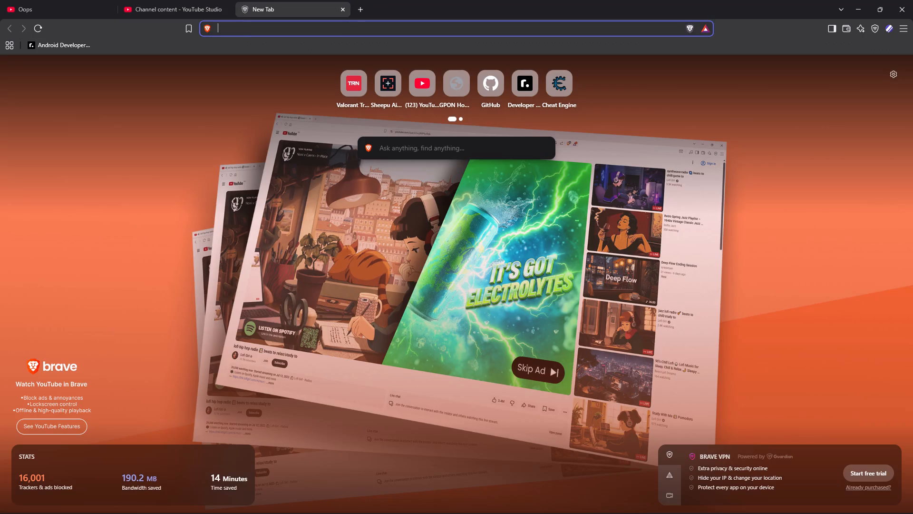
text(how to con)
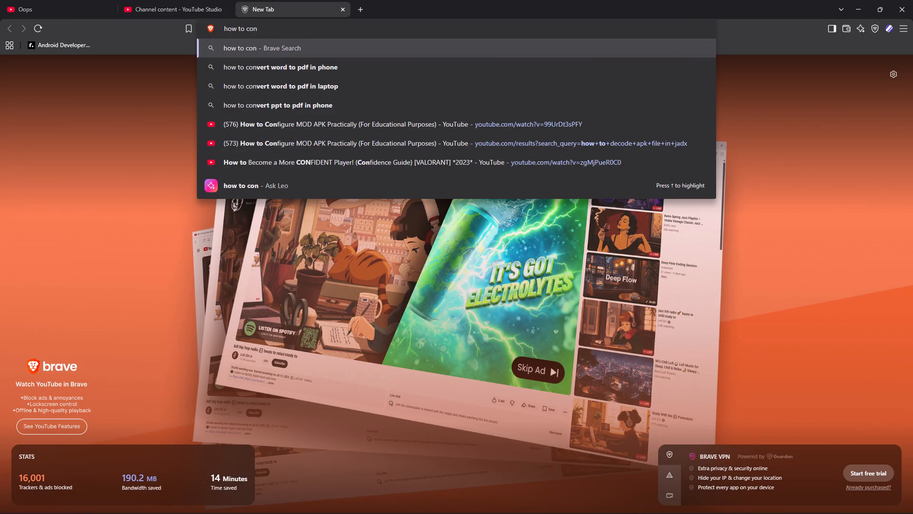
text(vert mt)
key(space)
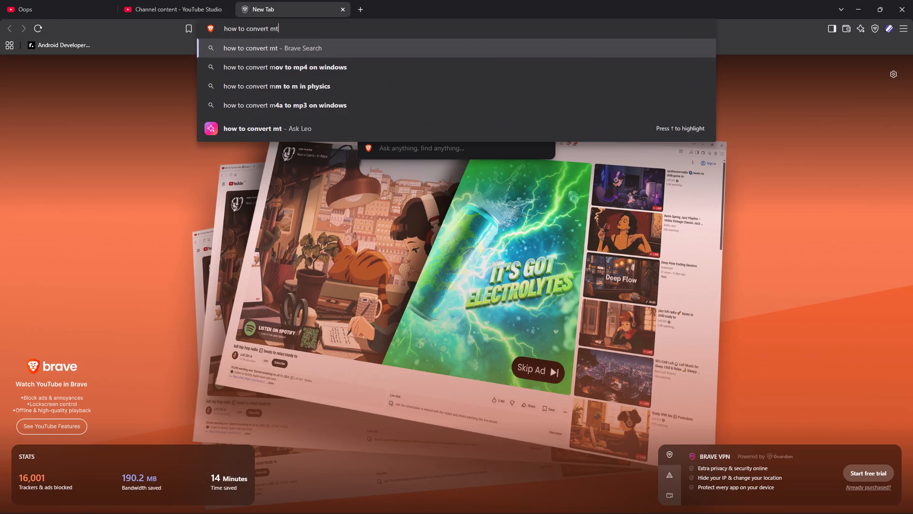
key(BackSpace)
key(BackSpace)
text(y 1080)
key(space)
key(BackSpace)
key(backslash)
key(BackSpace)
text(p)
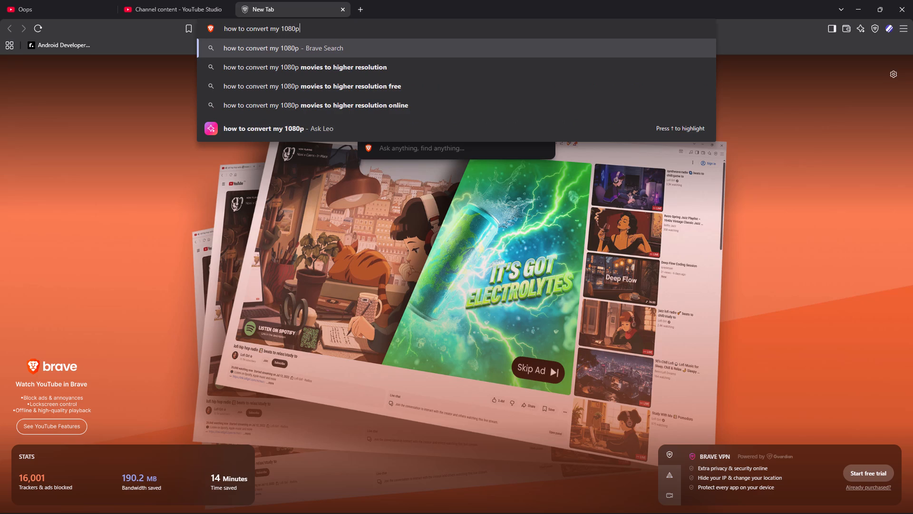
key(space)
text(video in shot)
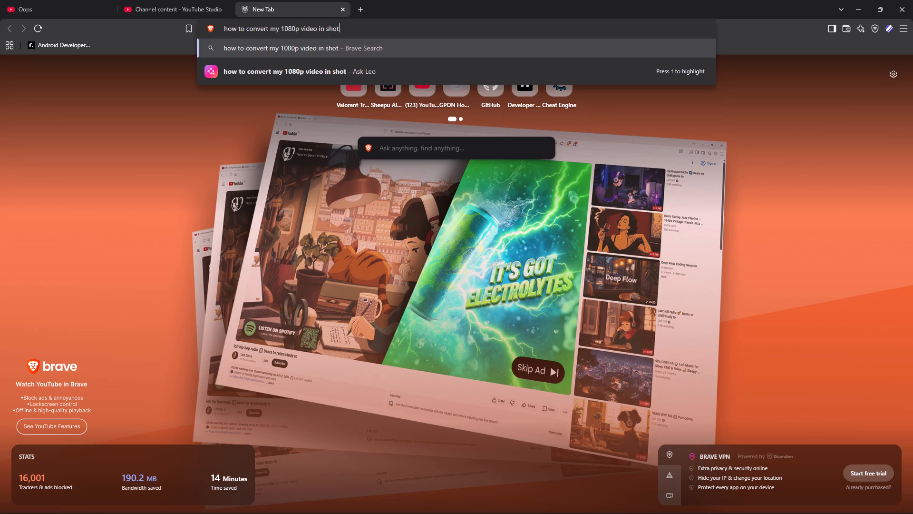
key(BackSpace)
text(rts yutuv)
key(BackSpace)
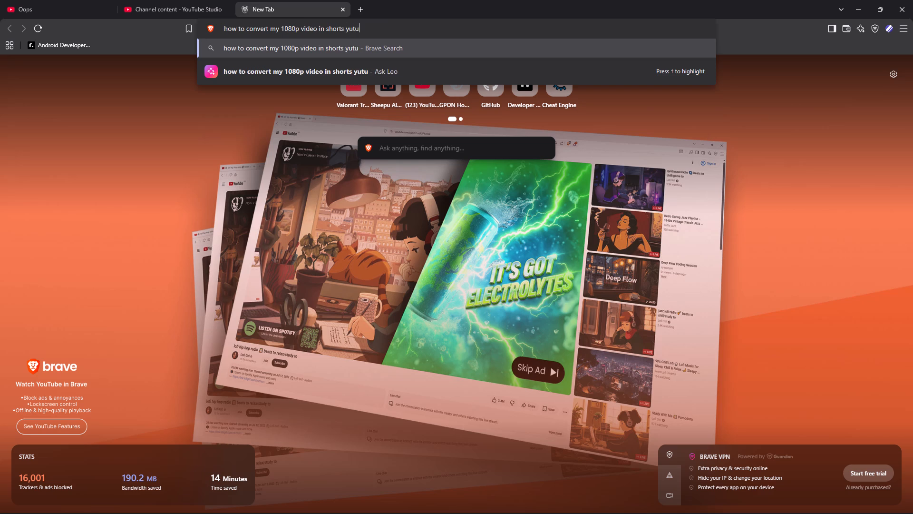
text(be a)
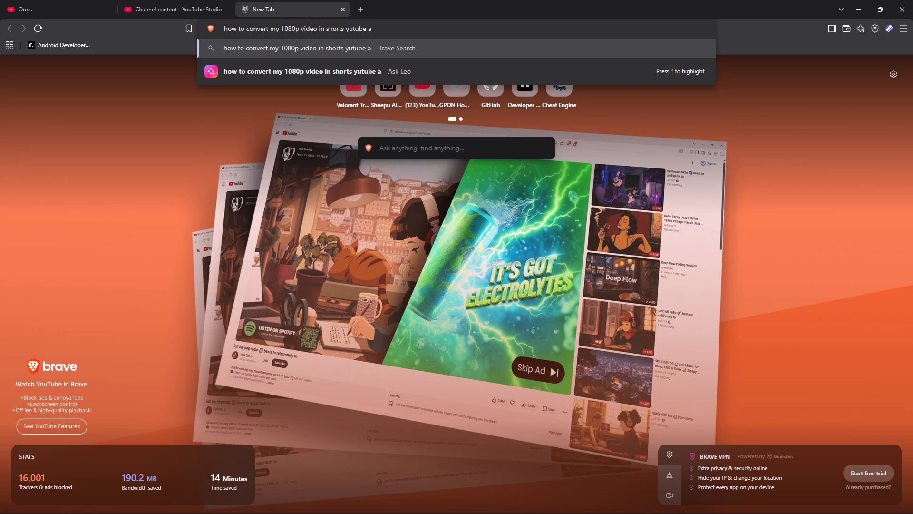
key(BackSpace)
text(upload in vl)
key(BackSpace)
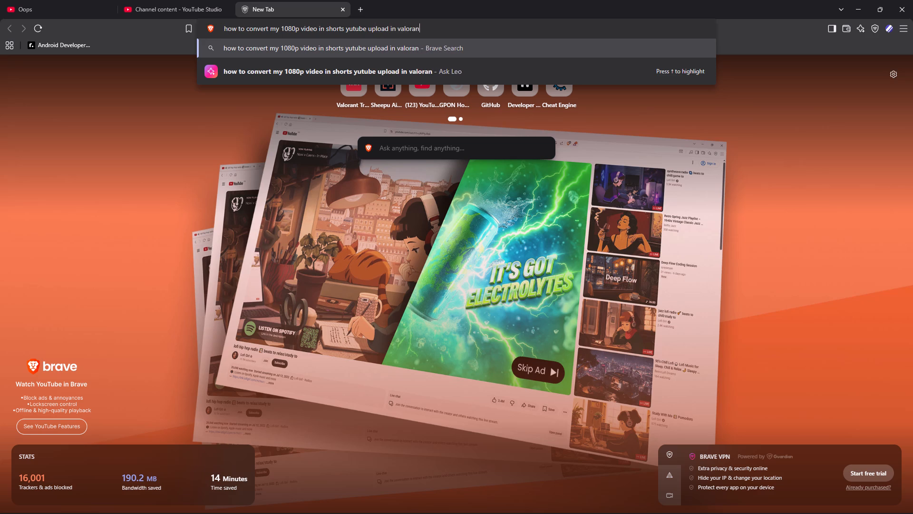